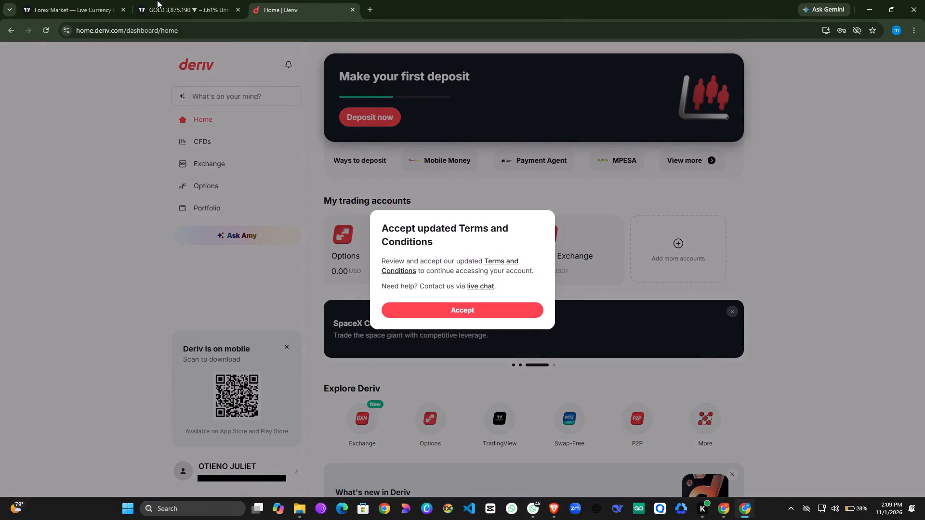
Switch to the GOLD chart in TradingView and set its interval to 1 minute.
{"action": "left_click", "coordinate": [179, 1]}
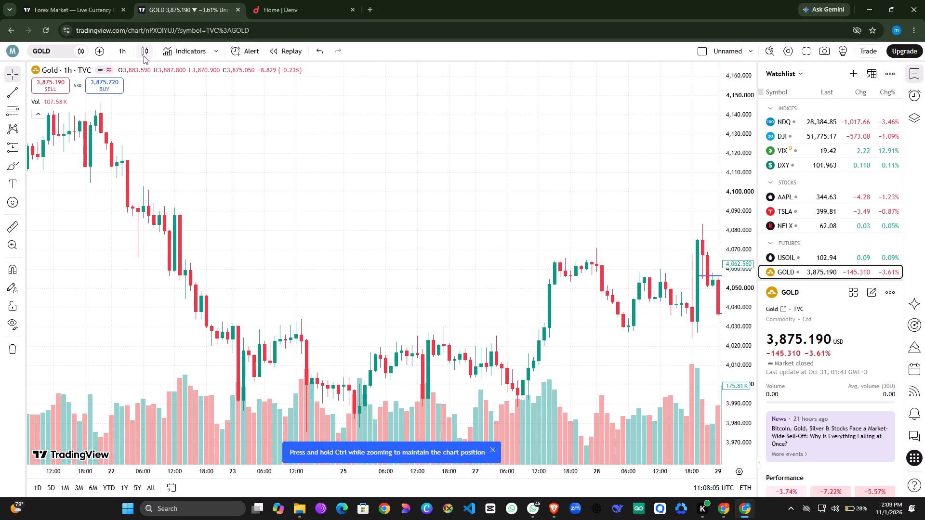
{"action": "left_click", "coordinate": [128, 51]}
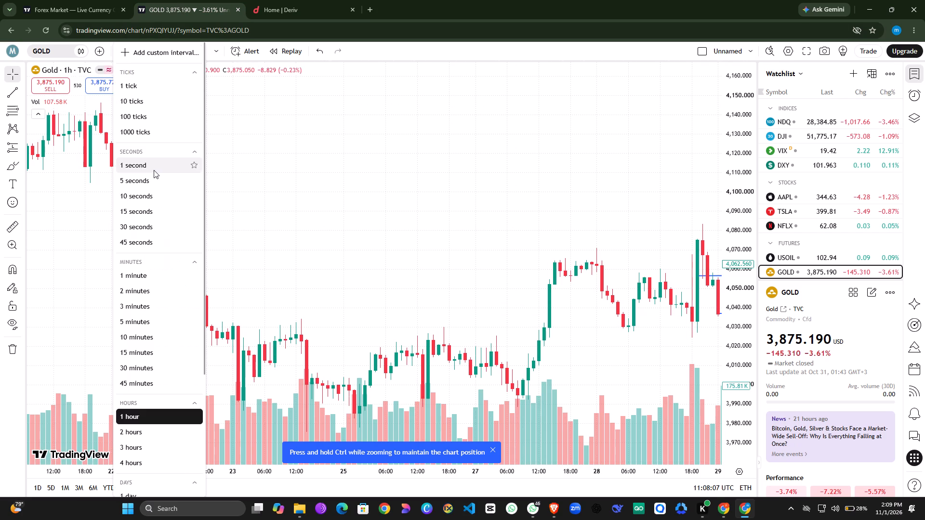
{"action": "left_click", "coordinate": [133, 275]}
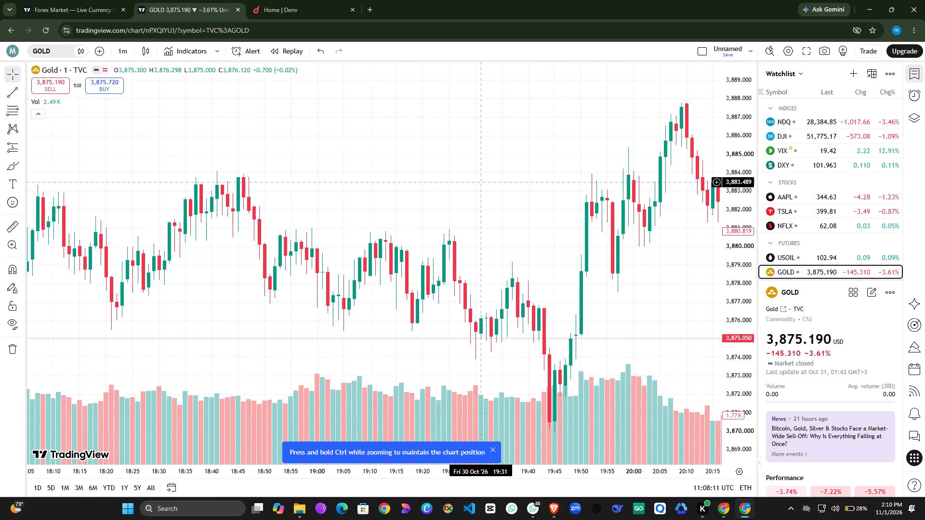
Examine the gold price movement of 30 October on the 1-minute chart, from around midday to the evening.
{"action": "scroll", "coordinate": [447, 158], "scroll_direction": "down", "scroll_amount": 10}
{"action": "scroll", "coordinate": [469, 200], "scroll_direction": "down", "scroll_amount": 2}
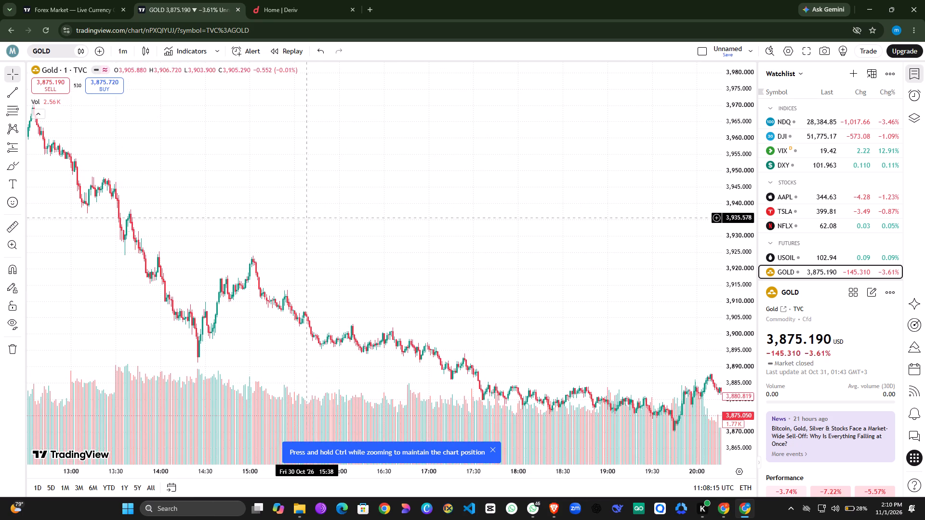
{"action": "left_click_drag", "start_coordinate": [219, 202], "coordinate": [347, 222]}
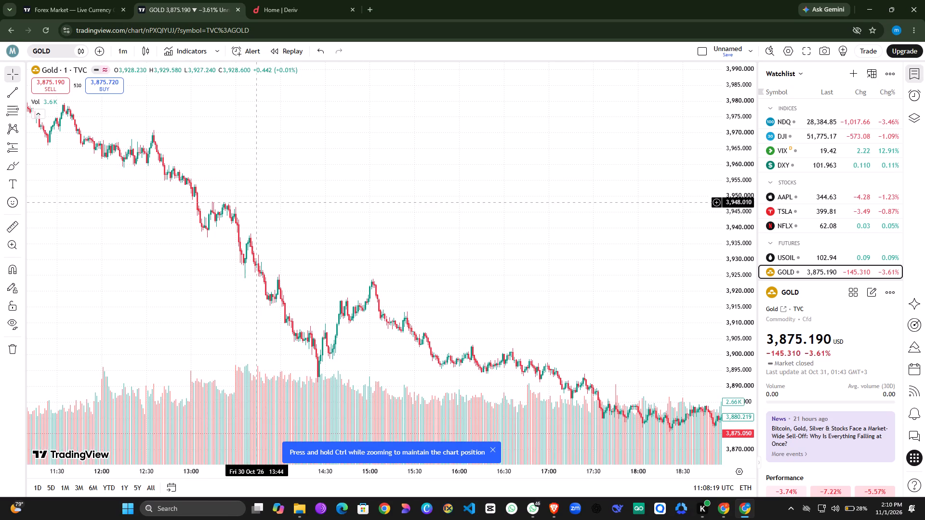
{"action": "scroll", "coordinate": [398, 290], "scroll_direction": "down", "scroll_amount": 3}
{"action": "scroll", "coordinate": [477, 233], "scroll_direction": "up", "scroll_amount": 7}
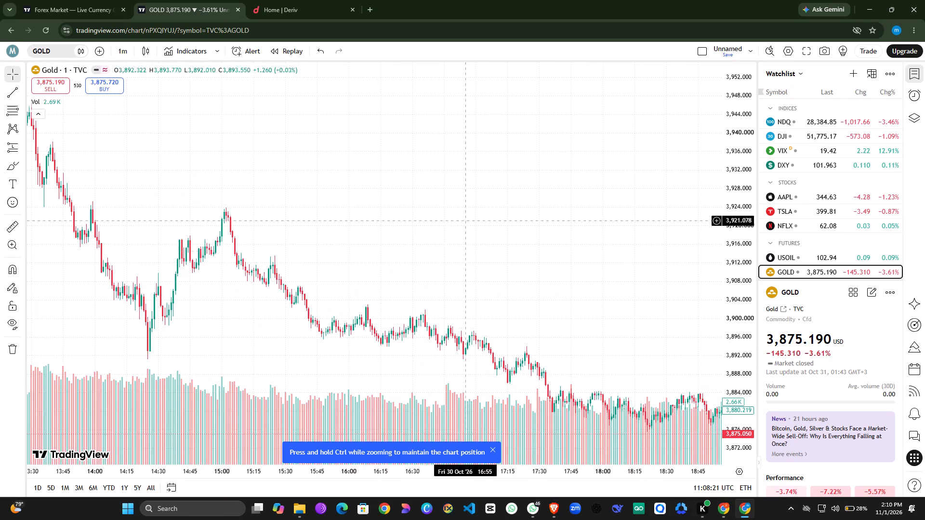
{"action": "left_click_drag", "start_coordinate": [187, 248], "coordinate": [511, 274]}
{"action": "scroll", "coordinate": [432, 234], "scroll_direction": "down", "scroll_amount": 2}
{"action": "scroll", "coordinate": [364, 268], "scroll_direction": "up", "scroll_amount": 1}
{"action": "scroll", "coordinate": [364, 268], "scroll_direction": "down", "scroll_amount": 4}
{"action": "scroll", "coordinate": [364, 268], "scroll_direction": "up", "scroll_amount": 10}
{"action": "left_click_drag", "start_coordinate": [256, 218], "coordinate": [410, 214]}
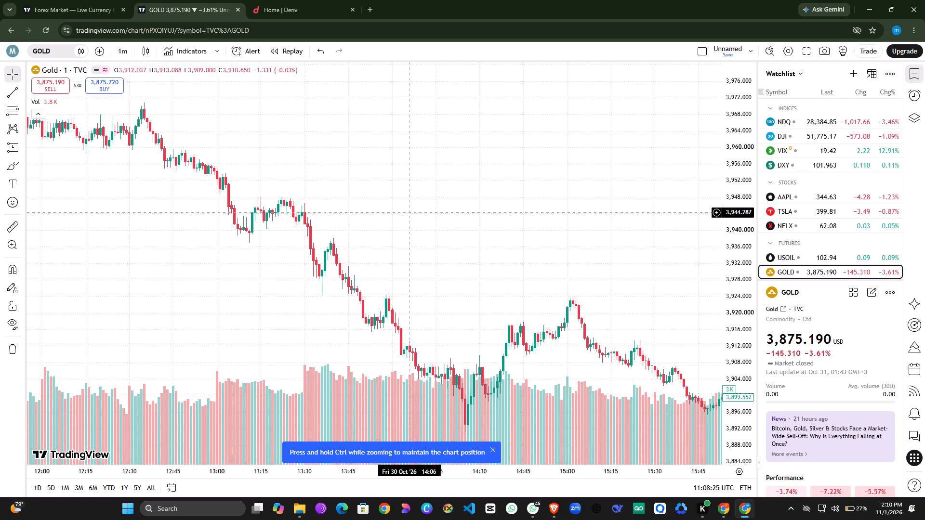
{"action": "scroll", "coordinate": [423, 212], "scroll_direction": "up", "scroll_amount": 1}
{"action": "left_click_drag", "start_coordinate": [389, 214], "coordinate": [556, 221]}
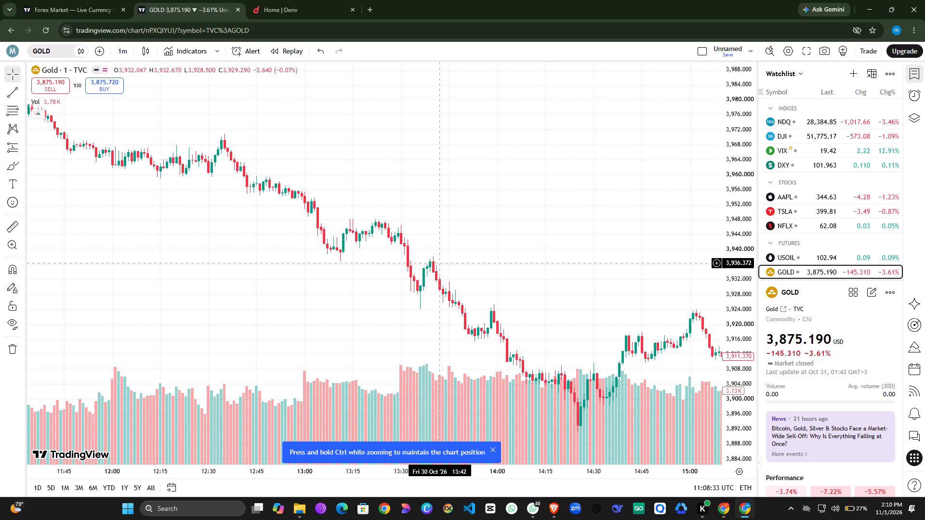
{"action": "left_click_drag", "start_coordinate": [546, 281], "coordinate": [226, 275]}
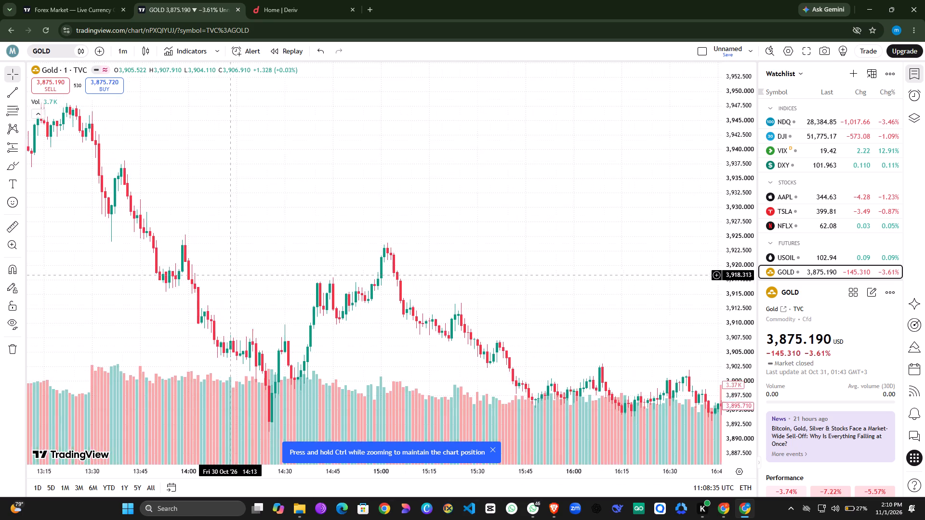
{"action": "left_click_drag", "start_coordinate": [226, 275], "coordinate": [450, 283]}
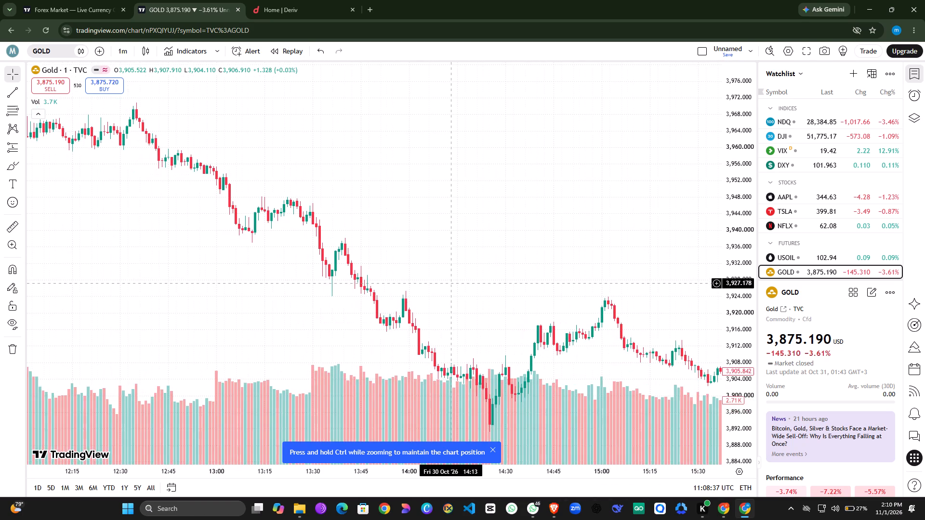
{"action": "left_click_drag", "start_coordinate": [450, 283], "coordinate": [470, 261]}
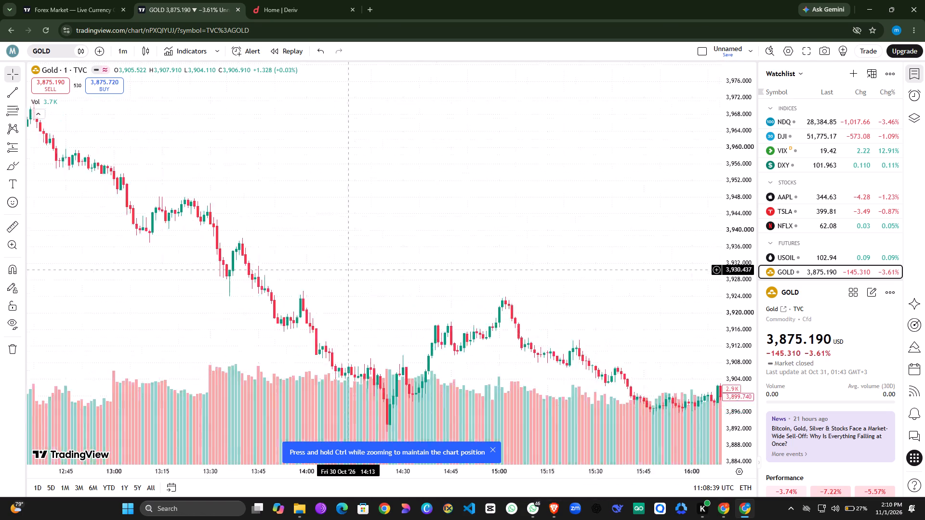
{"action": "left_click_drag", "start_coordinate": [470, 261], "coordinate": [396, 260]}
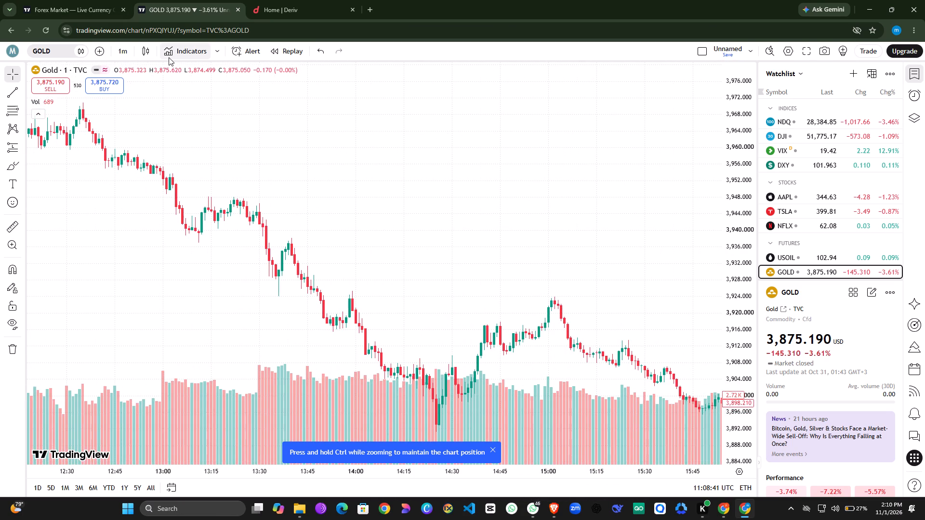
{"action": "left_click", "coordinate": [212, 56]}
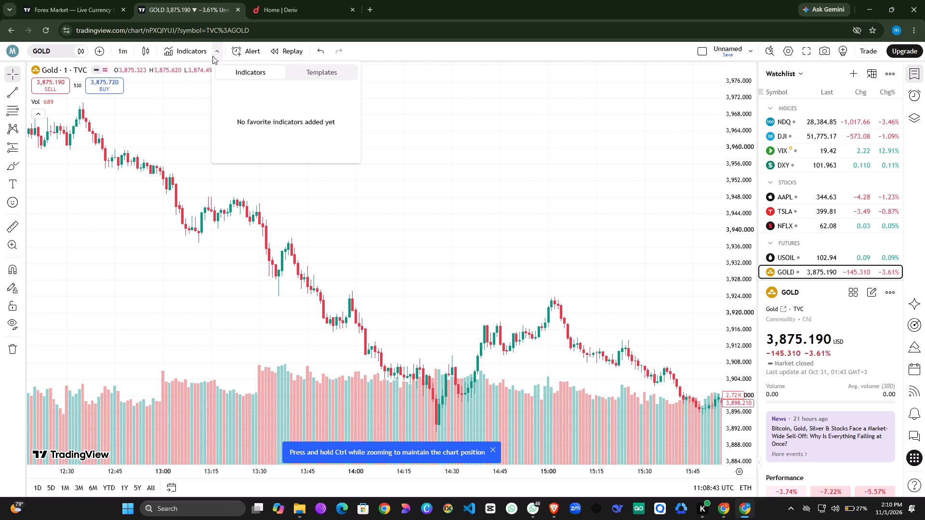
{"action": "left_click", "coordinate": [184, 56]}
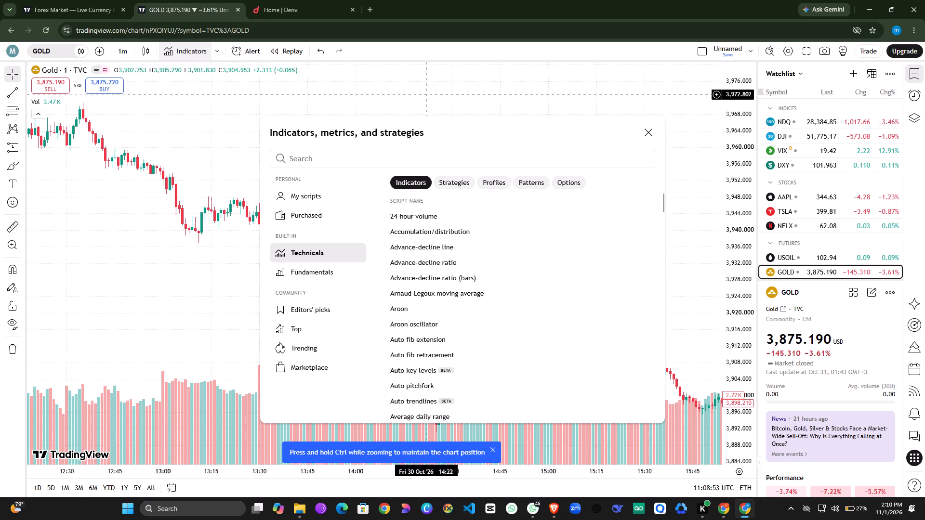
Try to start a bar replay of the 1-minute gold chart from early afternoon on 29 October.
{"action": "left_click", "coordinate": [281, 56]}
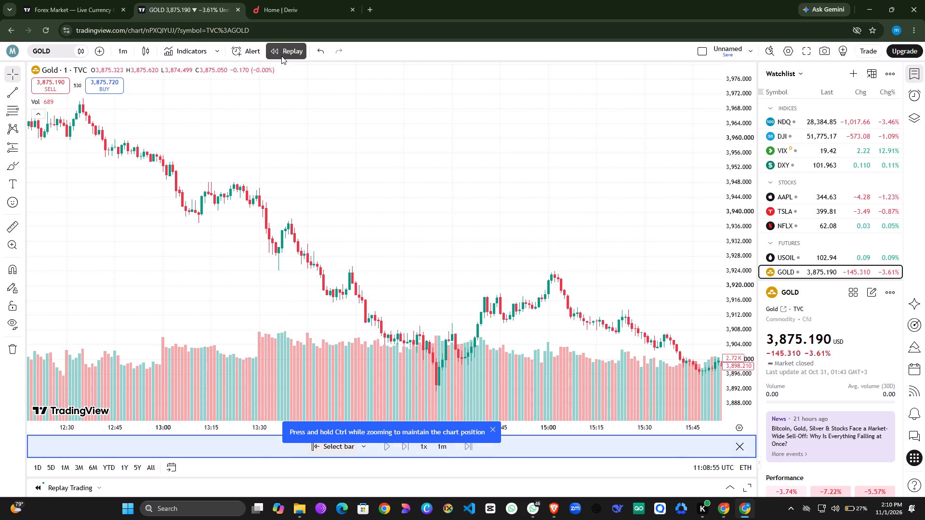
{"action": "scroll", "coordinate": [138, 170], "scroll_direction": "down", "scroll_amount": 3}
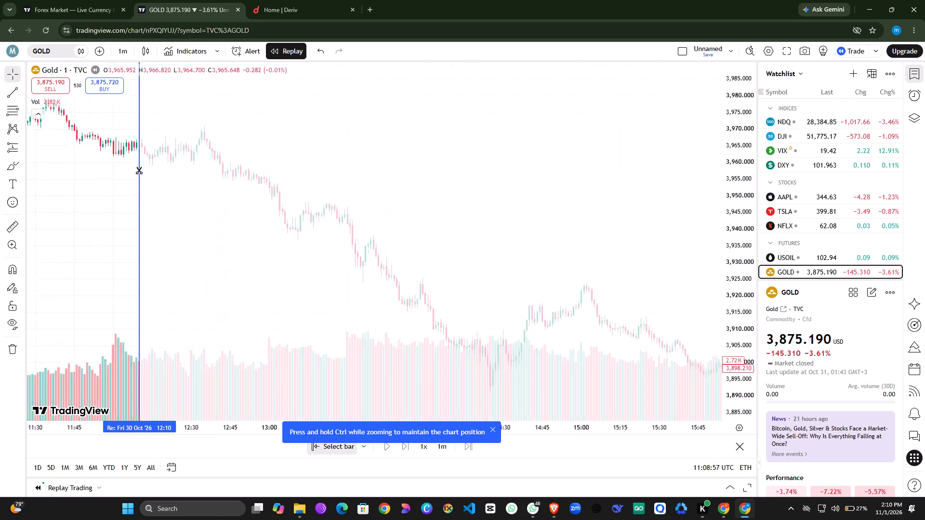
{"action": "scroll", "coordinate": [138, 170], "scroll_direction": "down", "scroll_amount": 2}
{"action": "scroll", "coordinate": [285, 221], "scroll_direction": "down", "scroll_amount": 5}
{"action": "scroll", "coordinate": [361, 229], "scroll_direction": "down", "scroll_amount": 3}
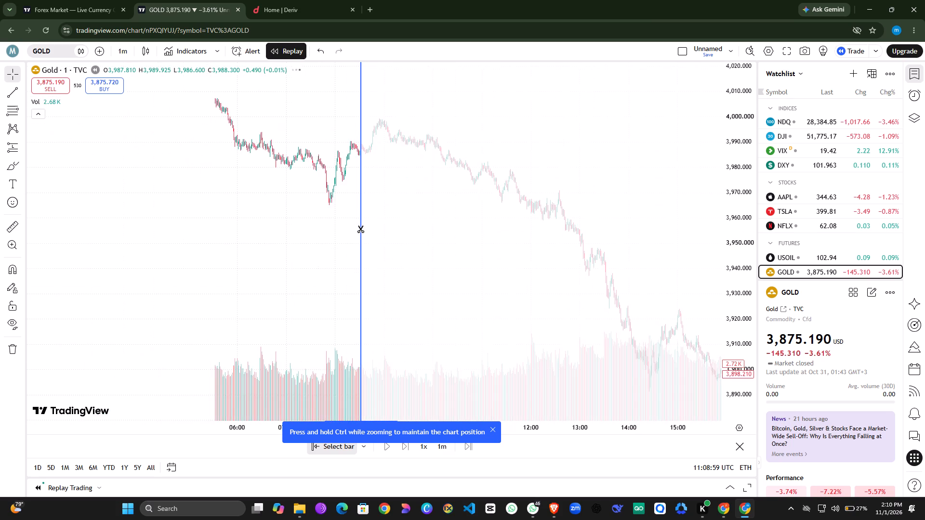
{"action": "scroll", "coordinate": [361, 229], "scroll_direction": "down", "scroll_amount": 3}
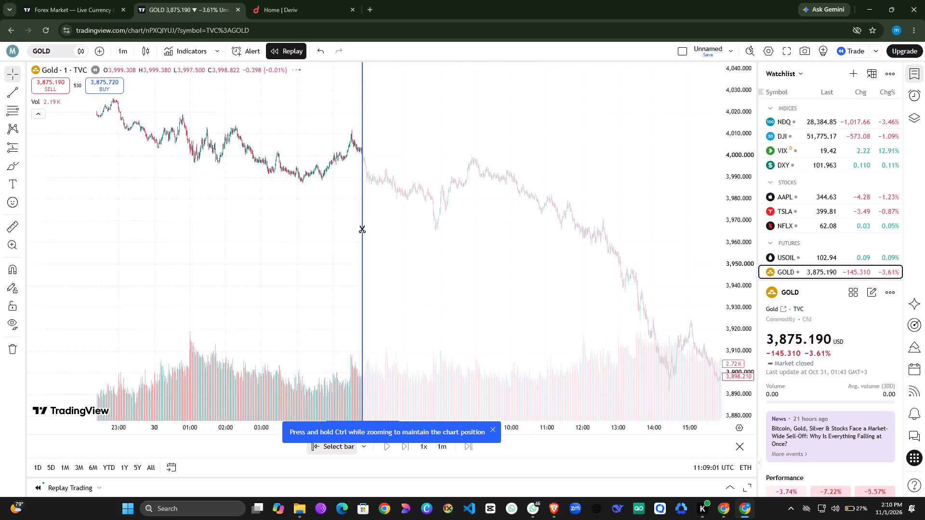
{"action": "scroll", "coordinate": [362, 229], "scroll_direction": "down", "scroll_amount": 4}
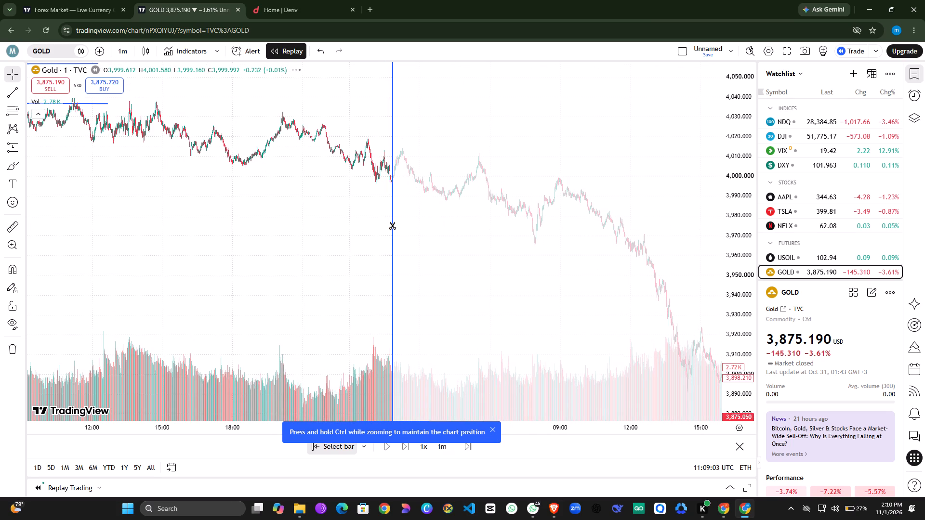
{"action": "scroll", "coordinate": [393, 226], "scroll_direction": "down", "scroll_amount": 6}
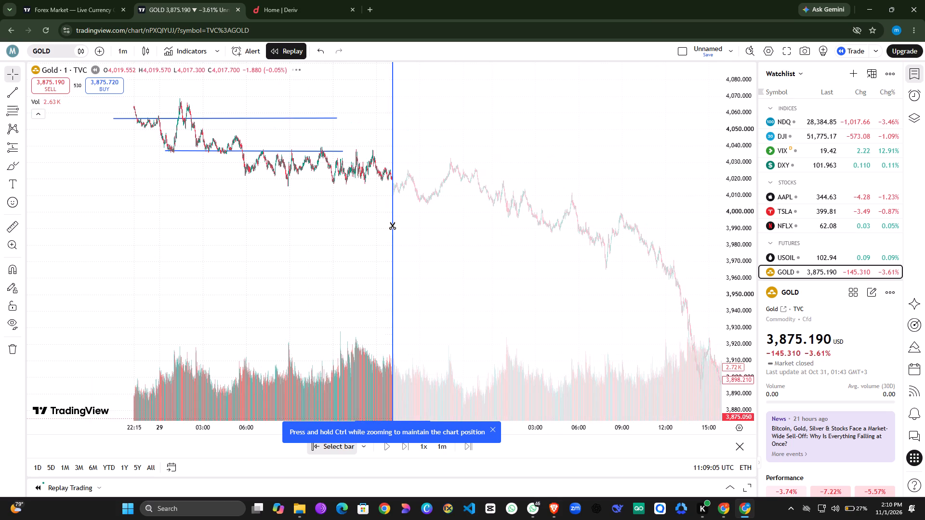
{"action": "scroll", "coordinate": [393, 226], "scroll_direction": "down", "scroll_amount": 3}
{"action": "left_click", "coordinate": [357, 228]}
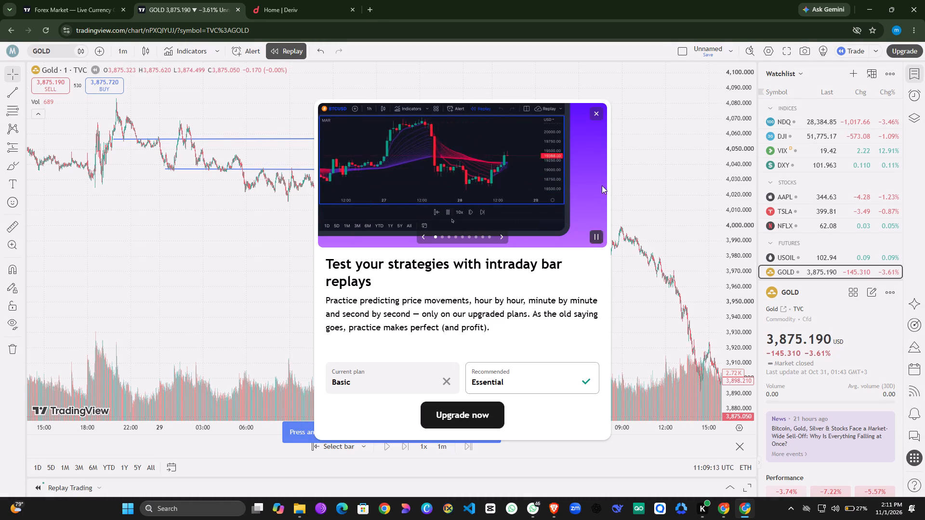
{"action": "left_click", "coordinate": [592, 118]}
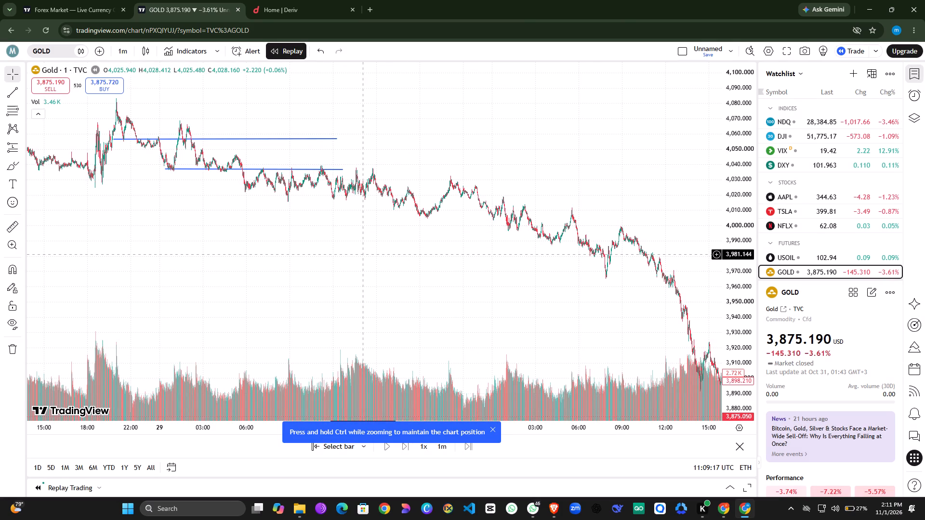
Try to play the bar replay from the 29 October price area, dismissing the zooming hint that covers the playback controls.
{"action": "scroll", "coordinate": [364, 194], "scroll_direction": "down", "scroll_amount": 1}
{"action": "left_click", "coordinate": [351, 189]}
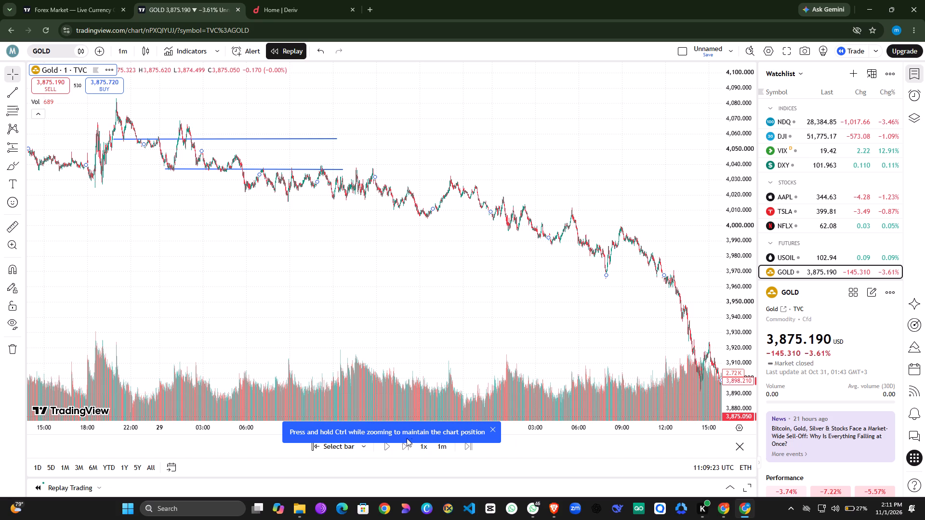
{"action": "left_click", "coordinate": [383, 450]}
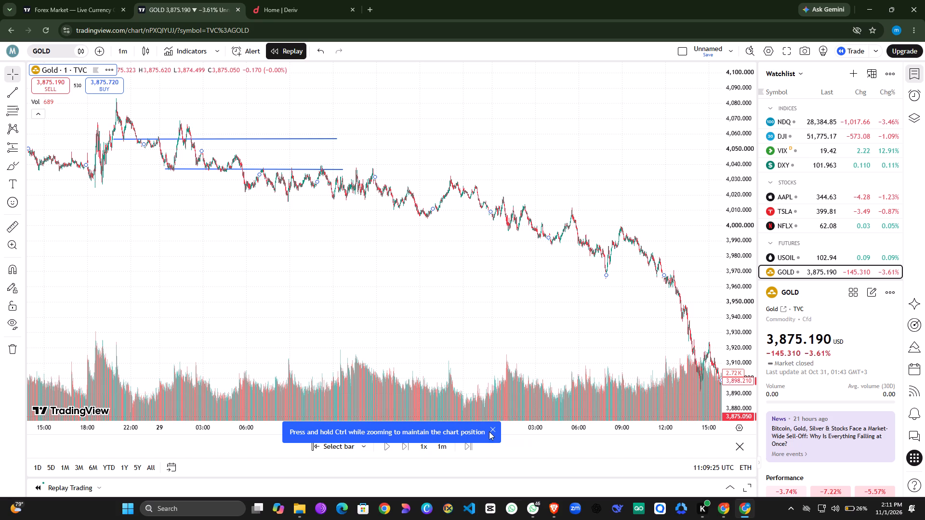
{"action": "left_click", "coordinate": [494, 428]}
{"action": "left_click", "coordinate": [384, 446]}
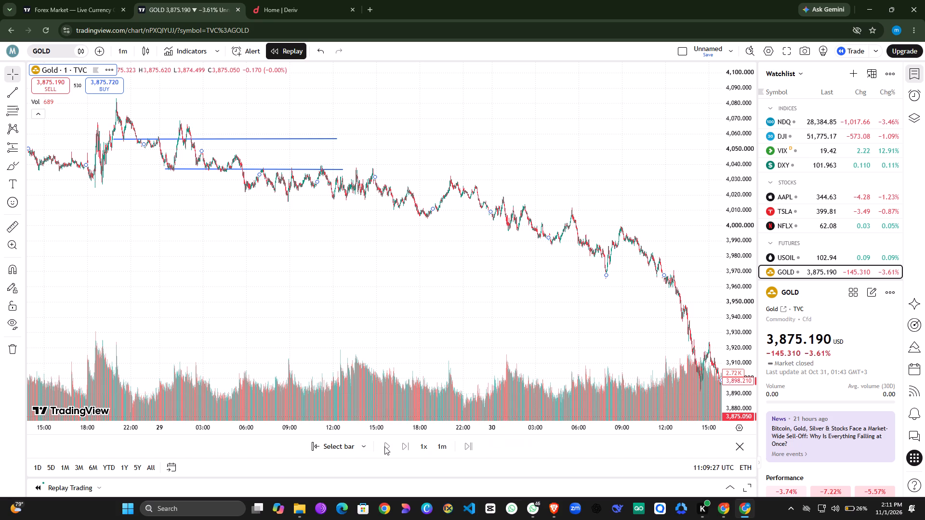
Exit and restart Replay mode on the 1-minute gold chart.
{"action": "left_click", "coordinate": [283, 52]}
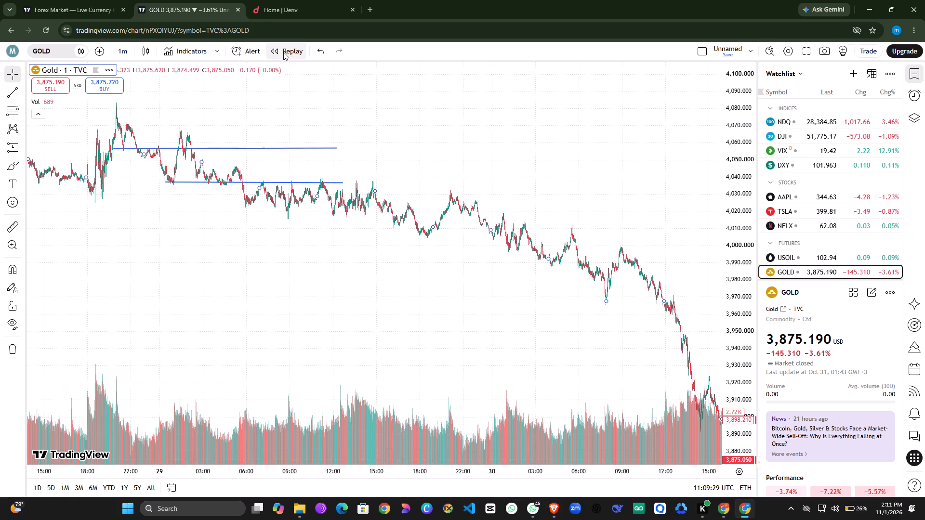
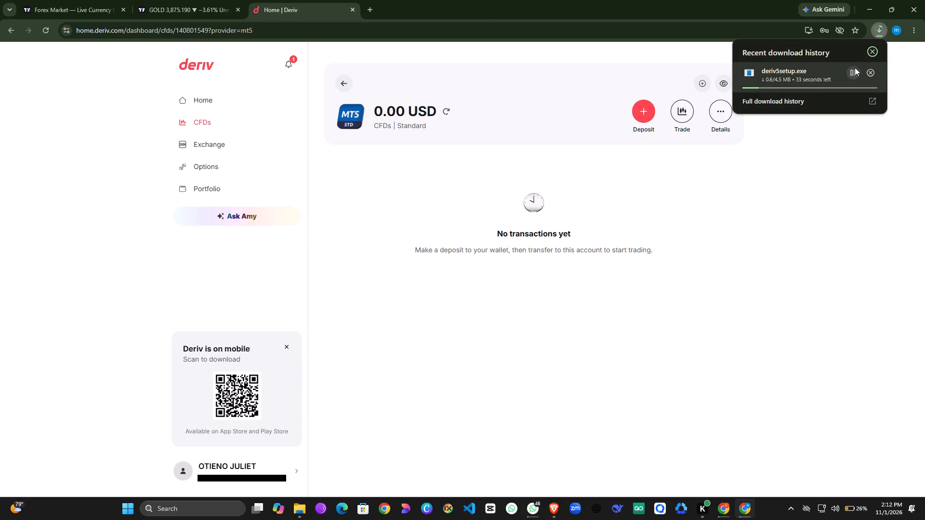
Cancel the download of deriv5setup.exe.
{"action": "left_click", "coordinate": [868, 71]}
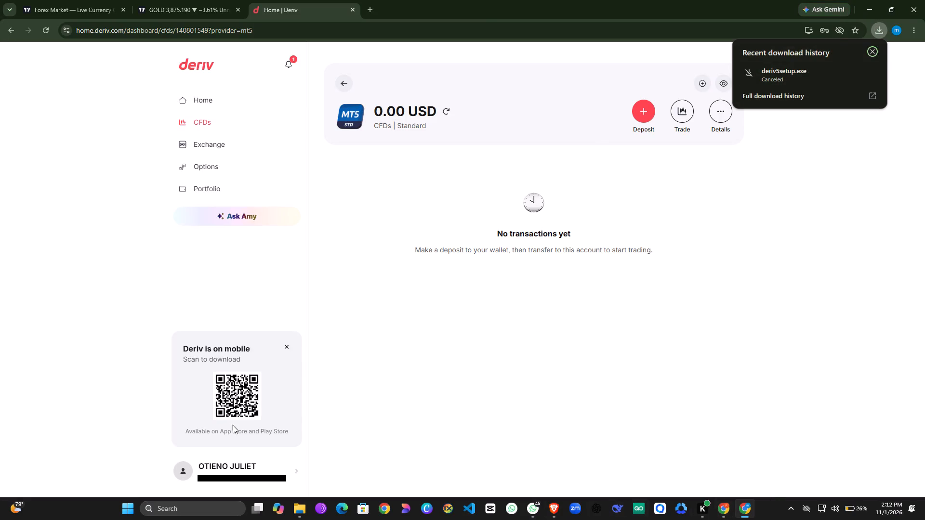
Launch the installed TradingView desktop app and bring its chart window to the front.
{"action": "left_click", "coordinate": [130, 505]}
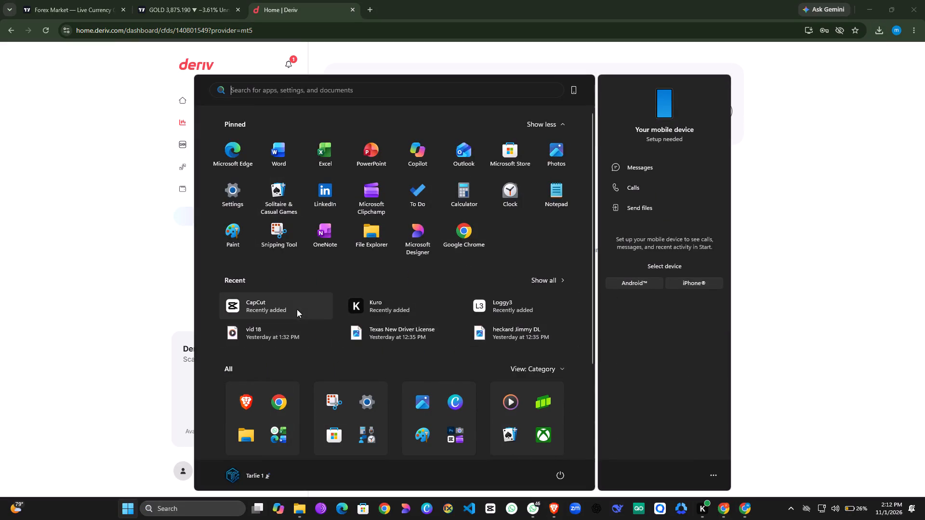
{"action": "scroll", "coordinate": [477, 400], "scroll_direction": "down", "scroll_amount": 1}
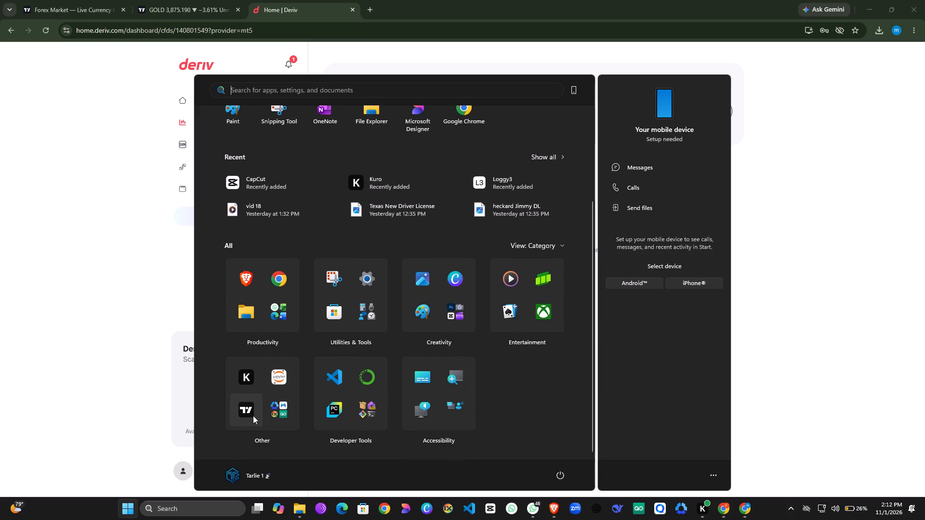
{"action": "left_click", "coordinate": [270, 429]}
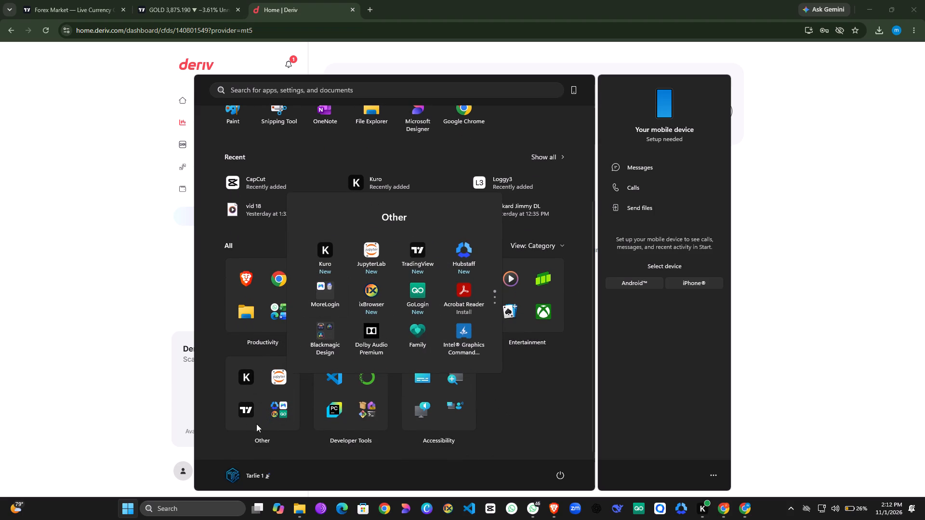
{"action": "double_click", "coordinate": [256, 424]}
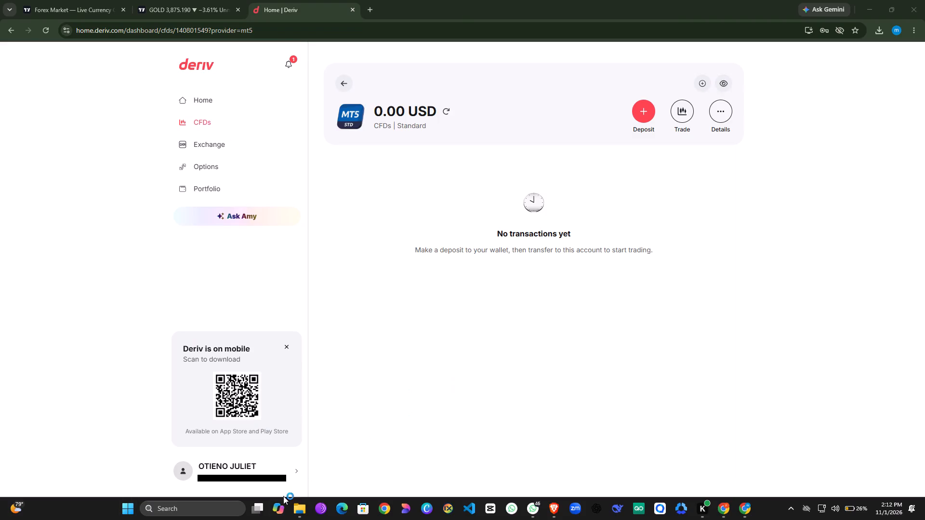
{"action": "left_click", "coordinate": [130, 509]}
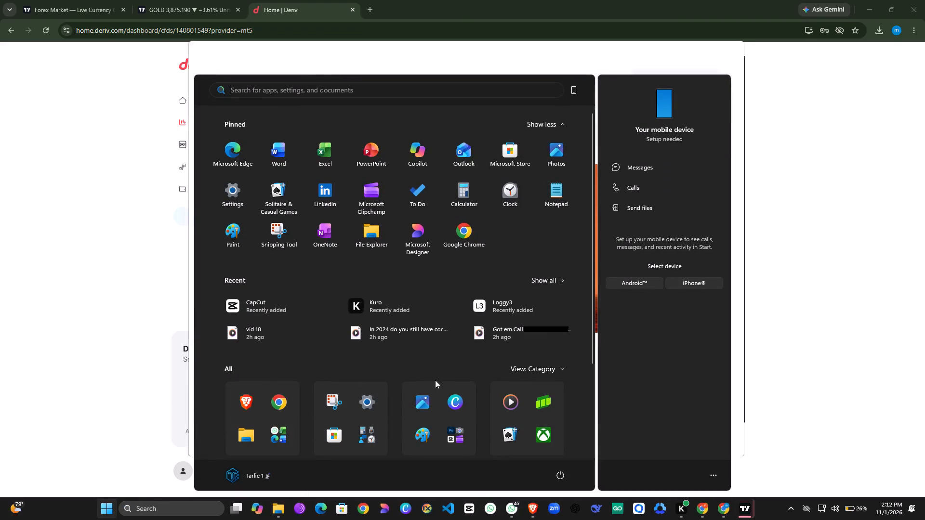
{"action": "scroll", "coordinate": [435, 380], "scroll_direction": "down", "scroll_amount": 2}
{"action": "left_click", "coordinate": [824, 145]}
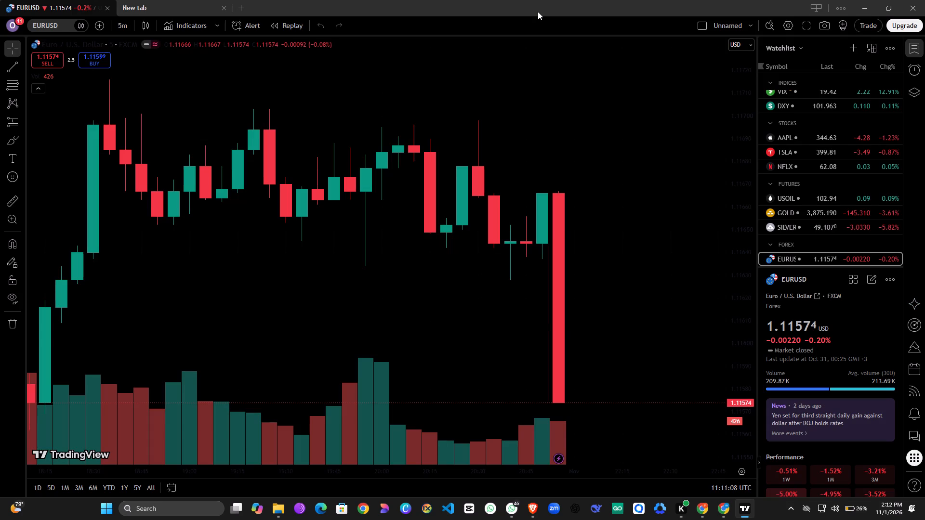
Examine the EURUSD price movement on the 5-minute chart across 30 October.
{"action": "scroll", "coordinate": [563, 248], "scroll_direction": "down", "scroll_amount": 2}
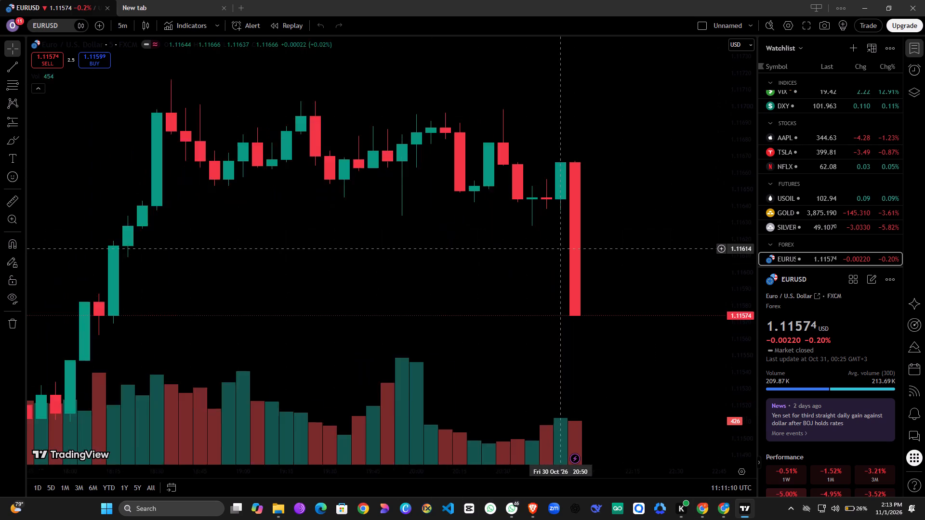
{"action": "scroll", "coordinate": [555, 244], "scroll_direction": "down", "scroll_amount": 11}
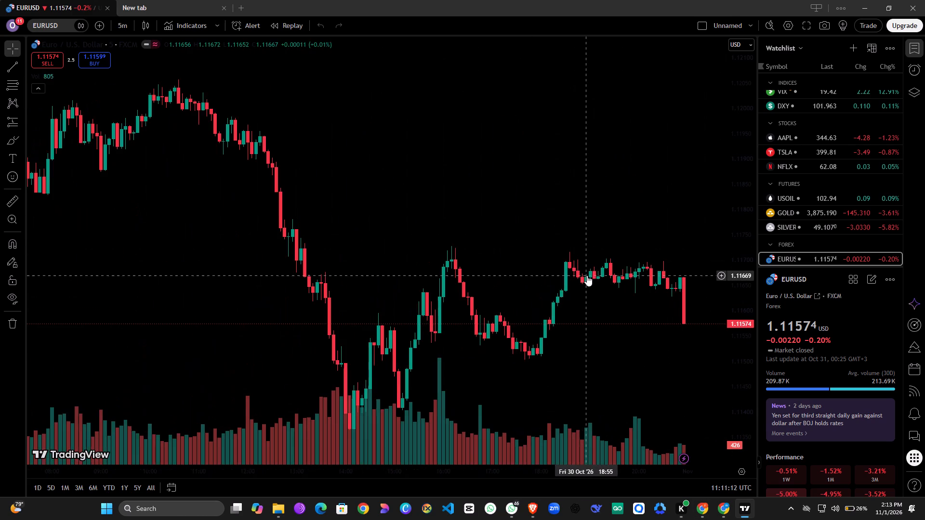
{"action": "scroll", "coordinate": [587, 275], "scroll_direction": "down", "scroll_amount": 4}
{"action": "scroll", "coordinate": [442, 245], "scroll_direction": "down", "scroll_amount": 1}
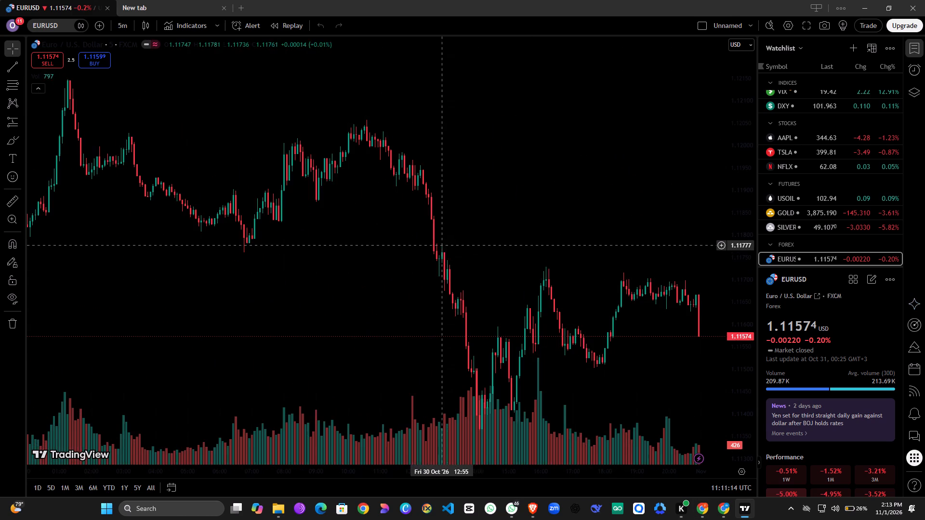
{"action": "scroll", "coordinate": [442, 245], "scroll_direction": "down", "scroll_amount": 1}
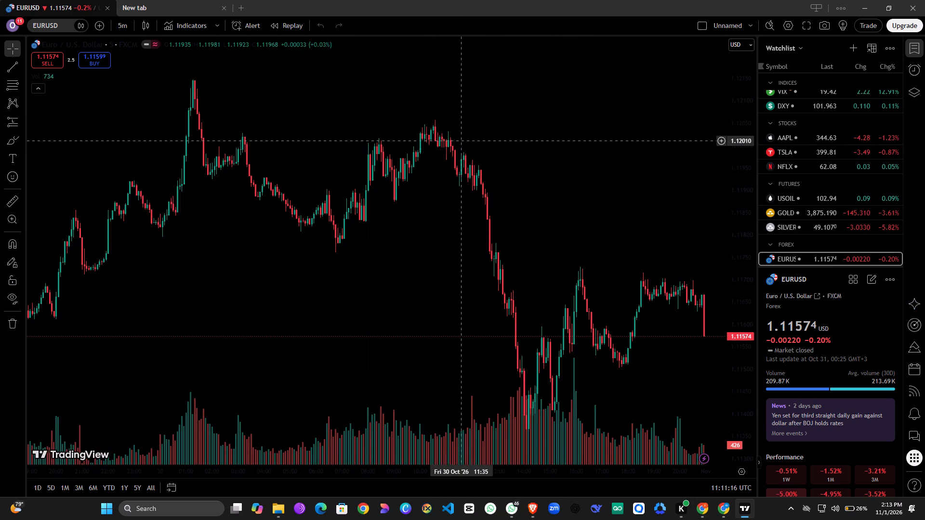
Search for XAU and change the chart symbol to XAUUSD, Gold / U.S. Dollar.
{"action": "left_click", "coordinate": [69, 23]}
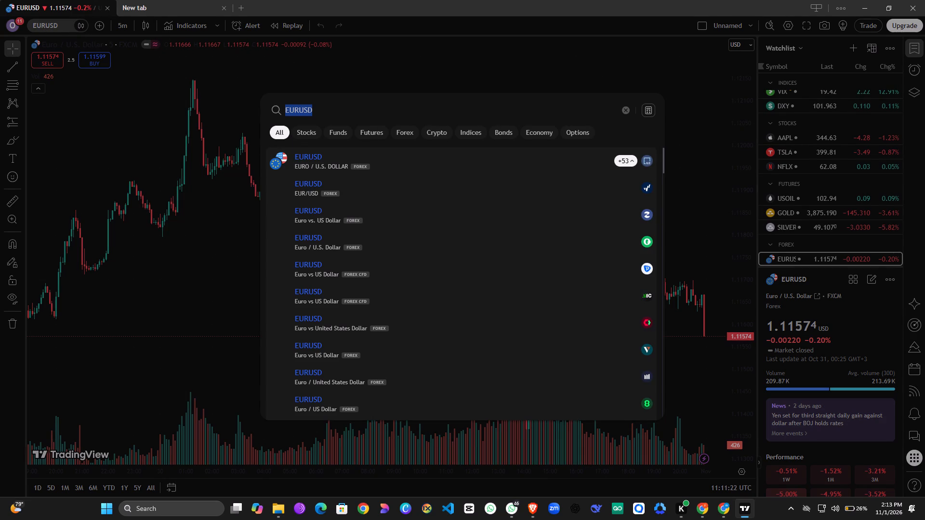
{"action": "key", "text": "BackSpace"}
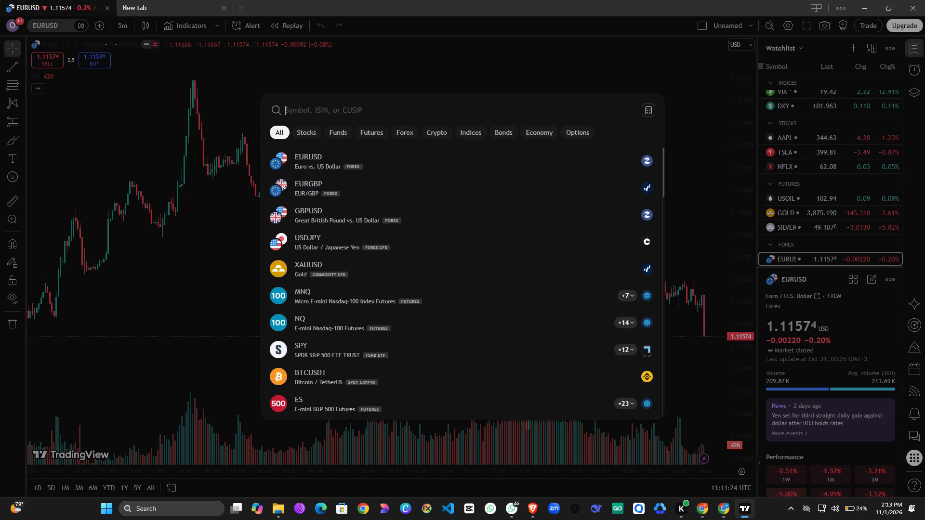
{"action": "type", "text": "XAU"}
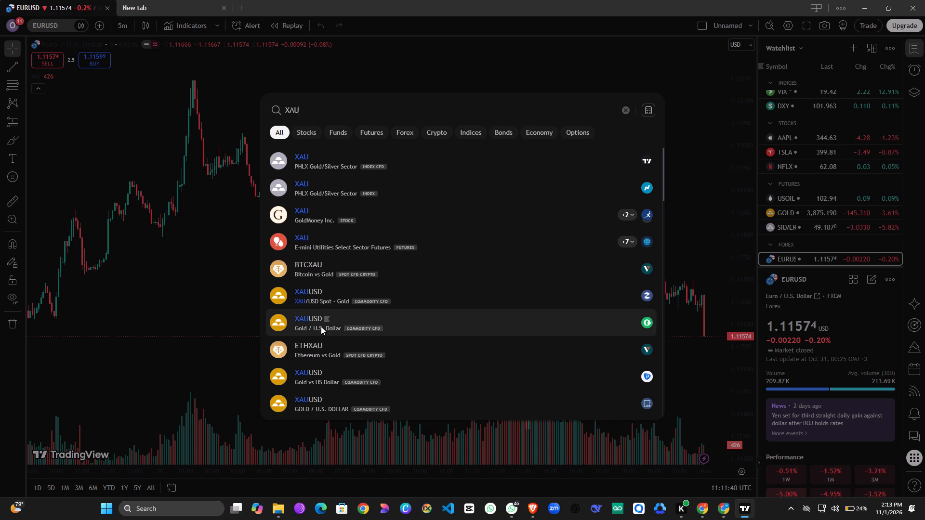
{"action": "left_click", "coordinate": [307, 325]}
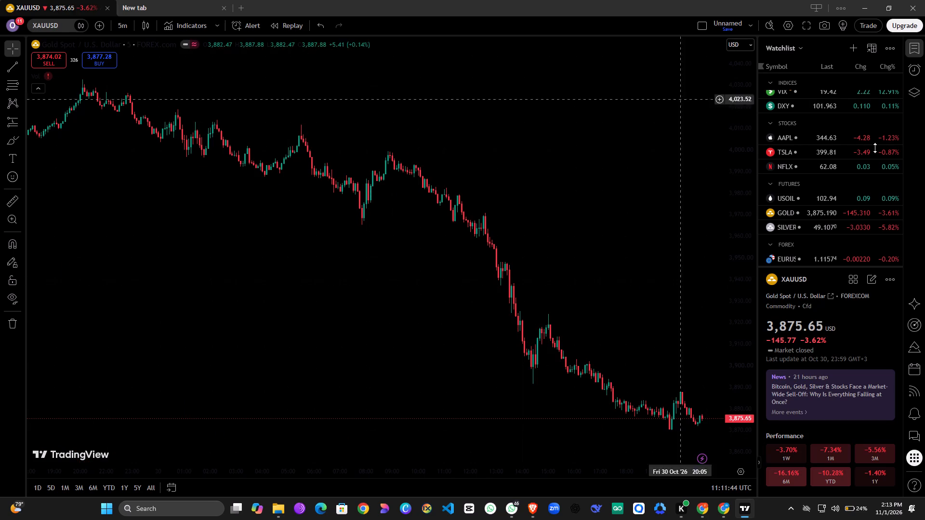
Set the XAUUSD chart interval to 1 minute.
{"action": "scroll", "coordinate": [432, 269], "scroll_direction": "down", "scroll_amount": 4}
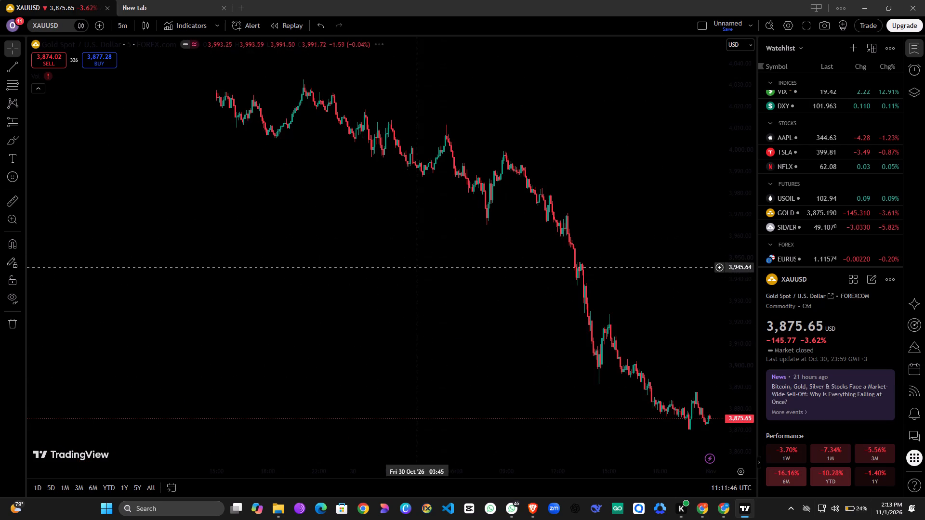
{"action": "scroll", "coordinate": [449, 355], "scroll_direction": "up", "scroll_amount": 1}
{"action": "scroll", "coordinate": [466, 260], "scroll_direction": "up", "scroll_amount": 5}
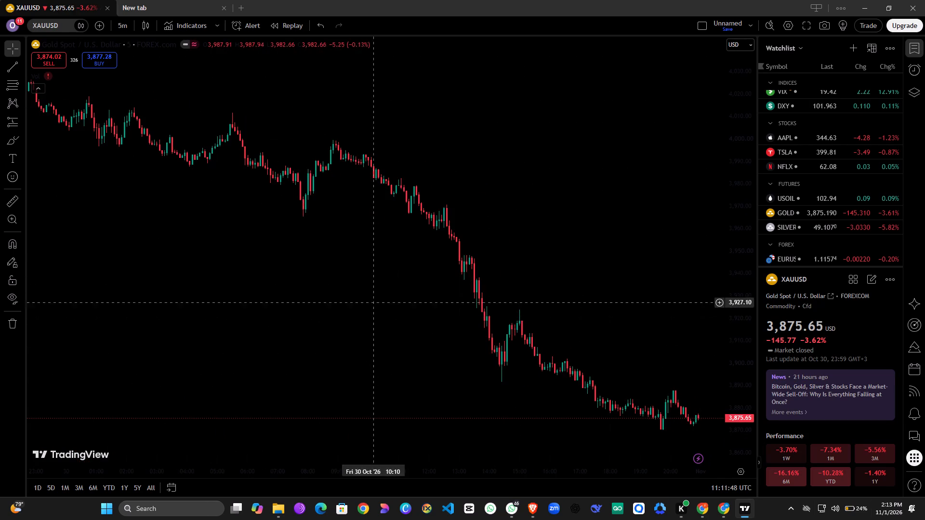
{"action": "scroll", "coordinate": [405, 254], "scroll_direction": "up", "scroll_amount": 3}
{"action": "left_click", "coordinate": [125, 30]}
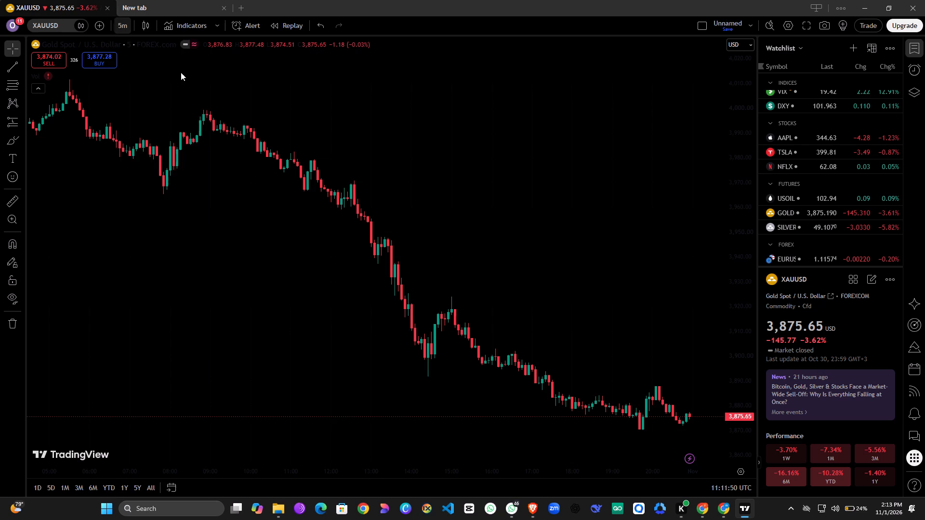
{"action": "left_click", "coordinate": [135, 249]}
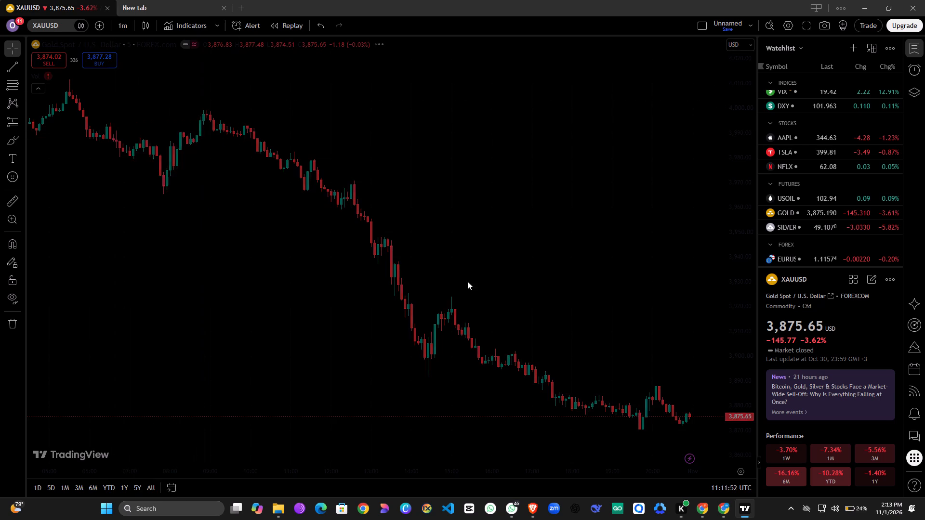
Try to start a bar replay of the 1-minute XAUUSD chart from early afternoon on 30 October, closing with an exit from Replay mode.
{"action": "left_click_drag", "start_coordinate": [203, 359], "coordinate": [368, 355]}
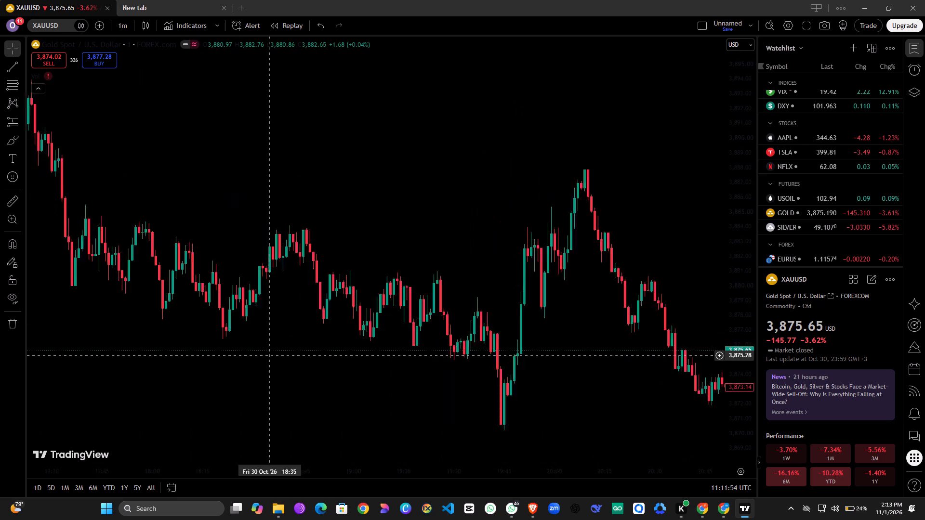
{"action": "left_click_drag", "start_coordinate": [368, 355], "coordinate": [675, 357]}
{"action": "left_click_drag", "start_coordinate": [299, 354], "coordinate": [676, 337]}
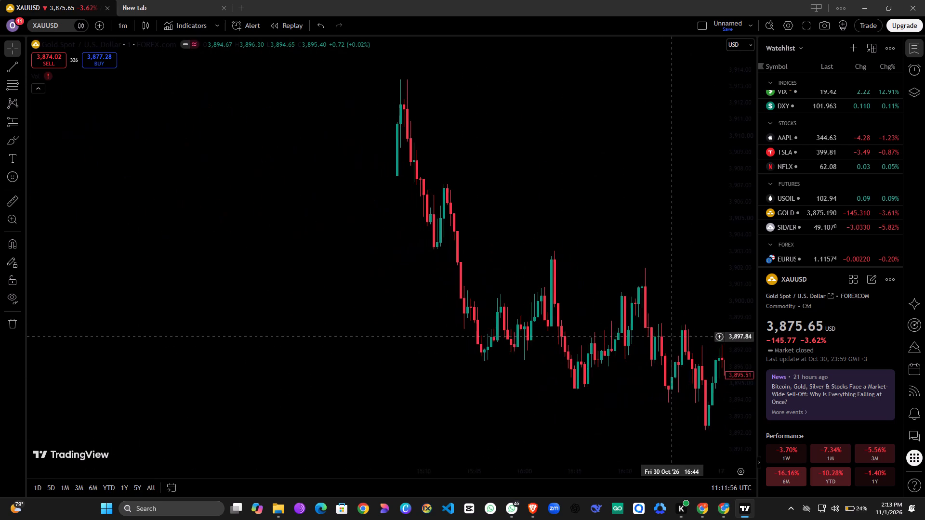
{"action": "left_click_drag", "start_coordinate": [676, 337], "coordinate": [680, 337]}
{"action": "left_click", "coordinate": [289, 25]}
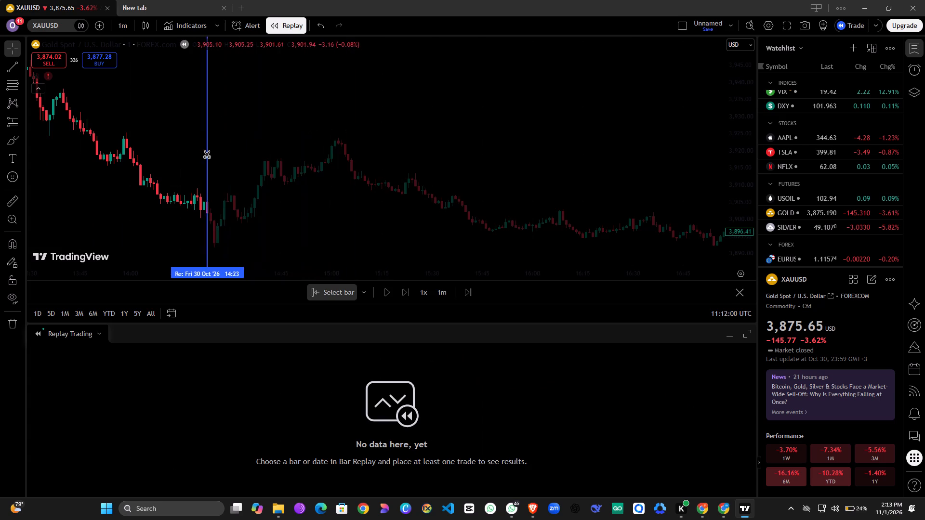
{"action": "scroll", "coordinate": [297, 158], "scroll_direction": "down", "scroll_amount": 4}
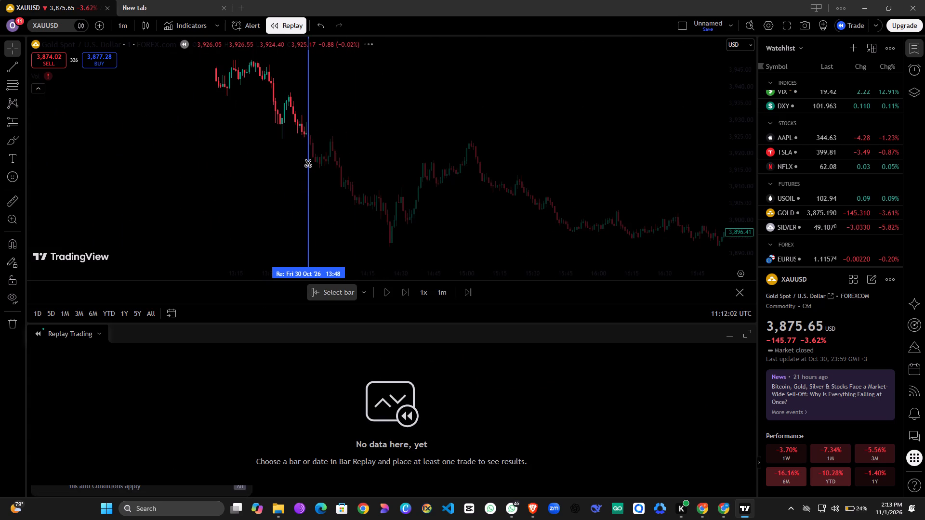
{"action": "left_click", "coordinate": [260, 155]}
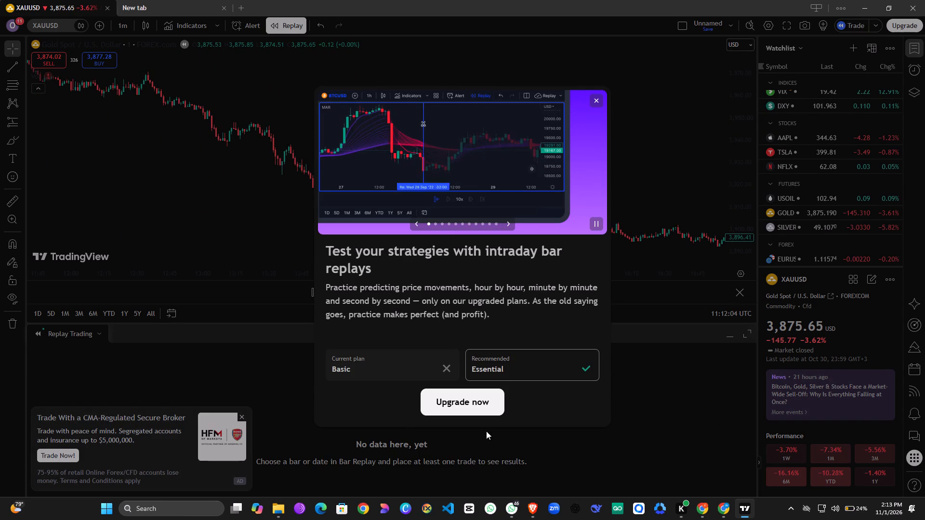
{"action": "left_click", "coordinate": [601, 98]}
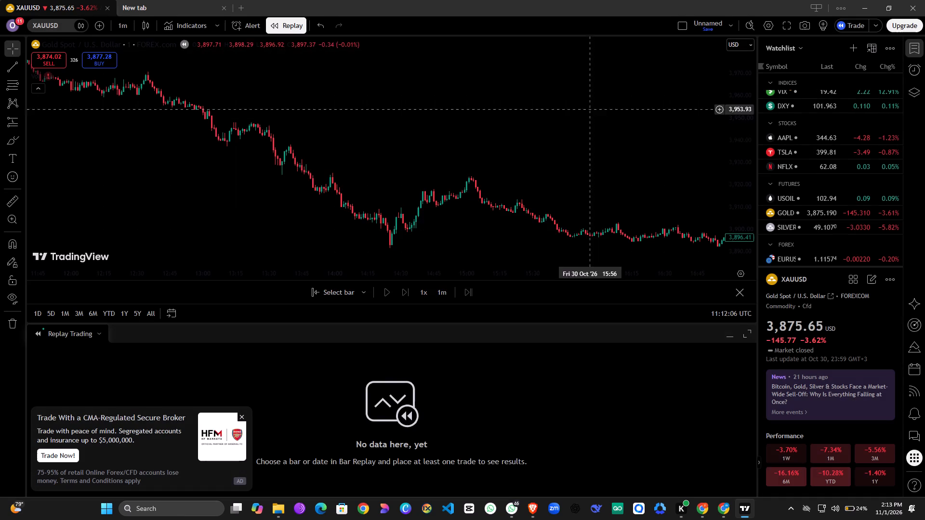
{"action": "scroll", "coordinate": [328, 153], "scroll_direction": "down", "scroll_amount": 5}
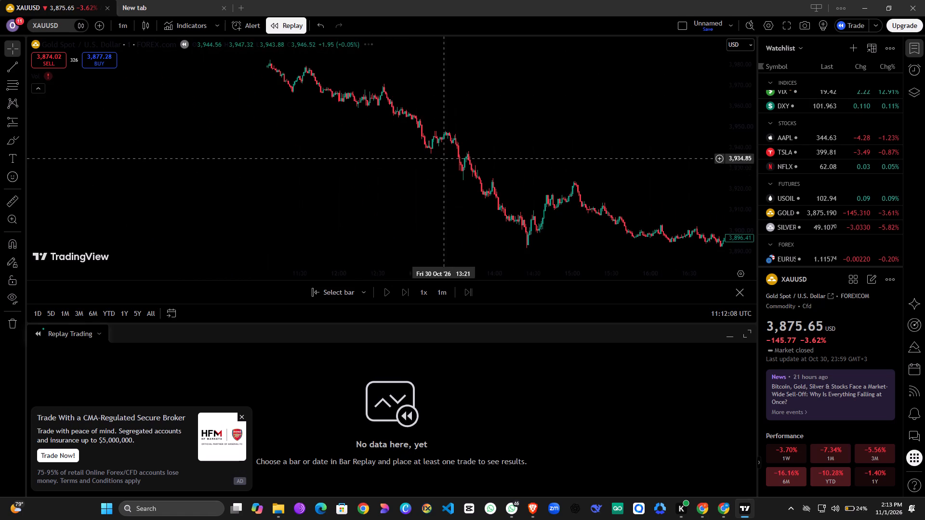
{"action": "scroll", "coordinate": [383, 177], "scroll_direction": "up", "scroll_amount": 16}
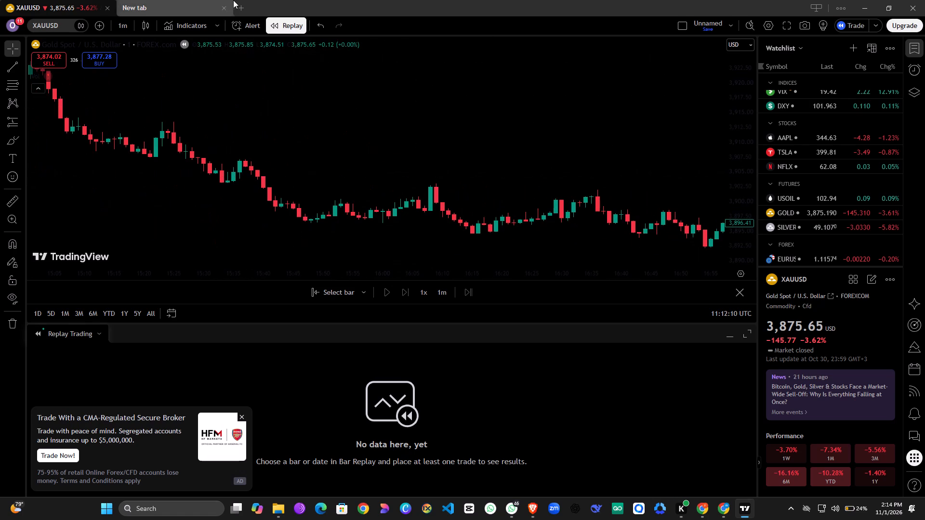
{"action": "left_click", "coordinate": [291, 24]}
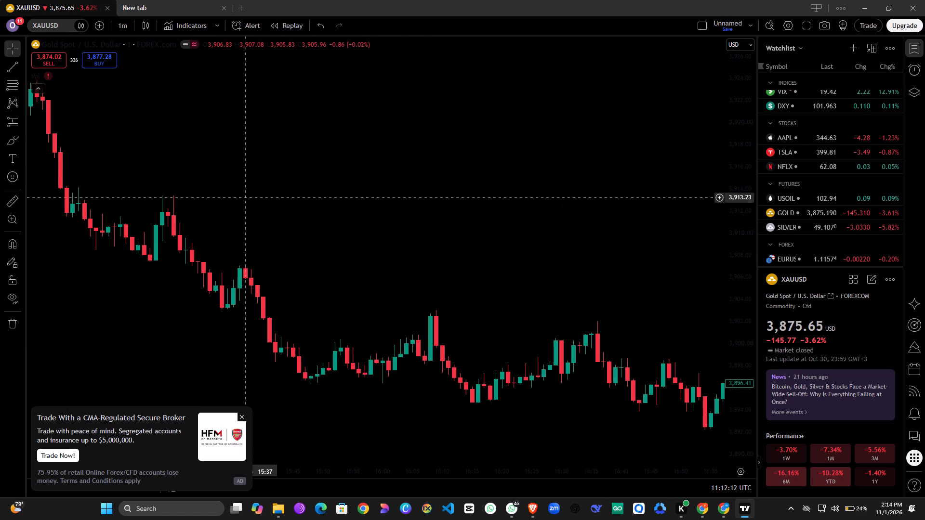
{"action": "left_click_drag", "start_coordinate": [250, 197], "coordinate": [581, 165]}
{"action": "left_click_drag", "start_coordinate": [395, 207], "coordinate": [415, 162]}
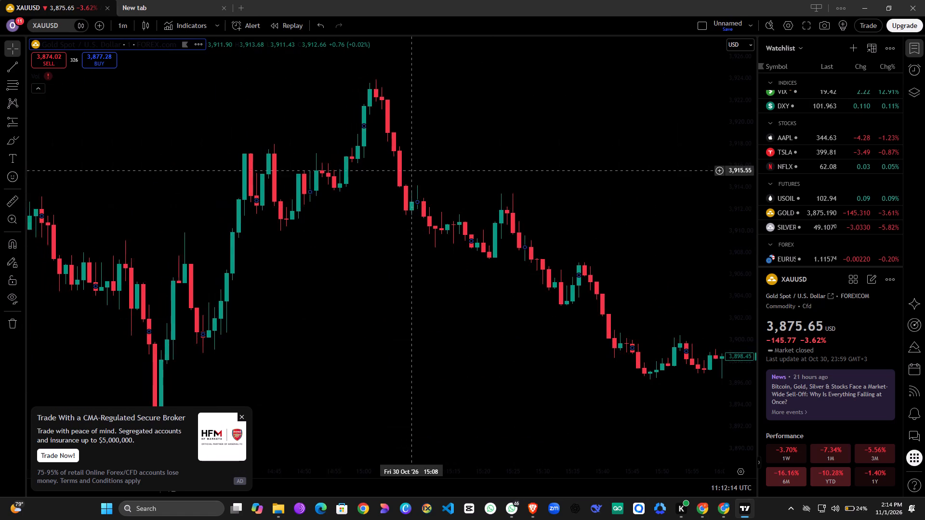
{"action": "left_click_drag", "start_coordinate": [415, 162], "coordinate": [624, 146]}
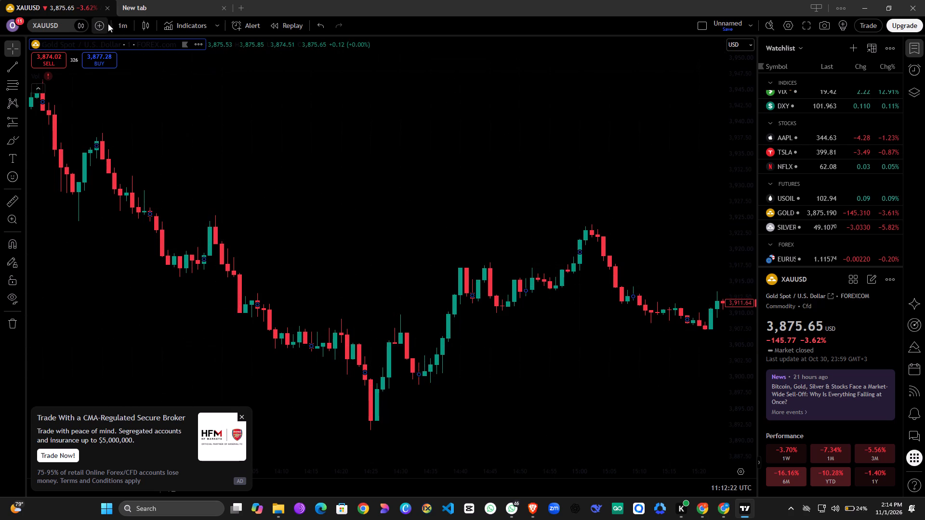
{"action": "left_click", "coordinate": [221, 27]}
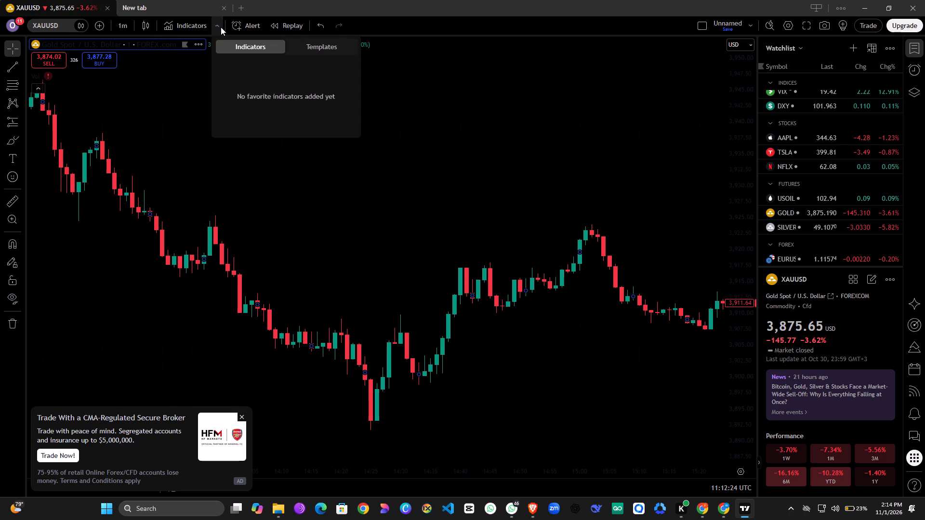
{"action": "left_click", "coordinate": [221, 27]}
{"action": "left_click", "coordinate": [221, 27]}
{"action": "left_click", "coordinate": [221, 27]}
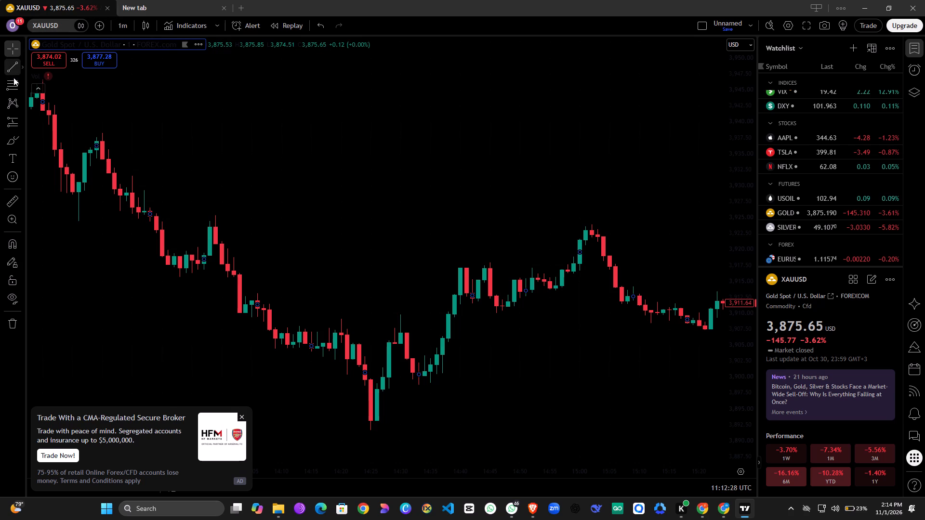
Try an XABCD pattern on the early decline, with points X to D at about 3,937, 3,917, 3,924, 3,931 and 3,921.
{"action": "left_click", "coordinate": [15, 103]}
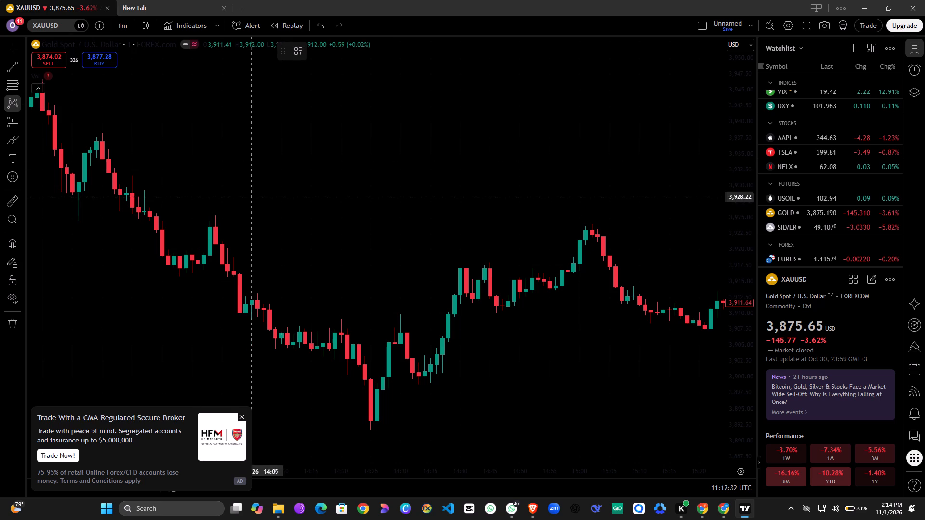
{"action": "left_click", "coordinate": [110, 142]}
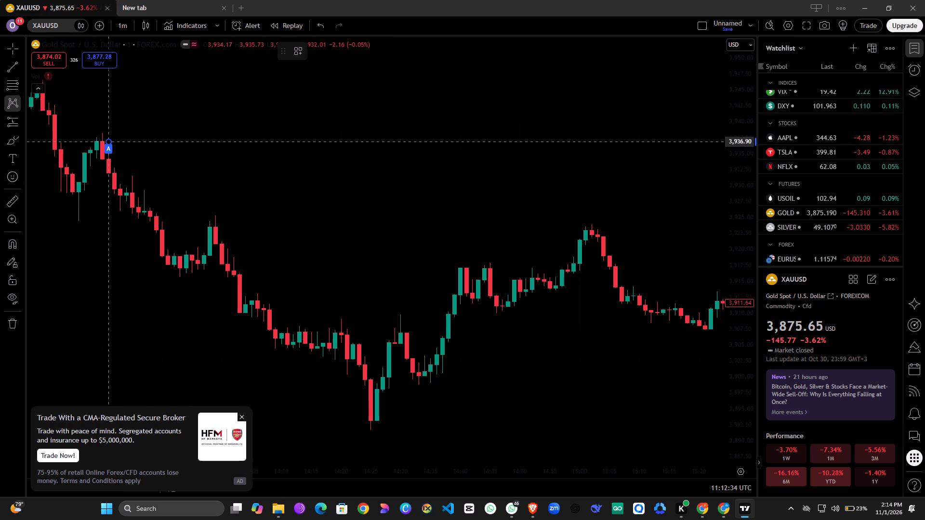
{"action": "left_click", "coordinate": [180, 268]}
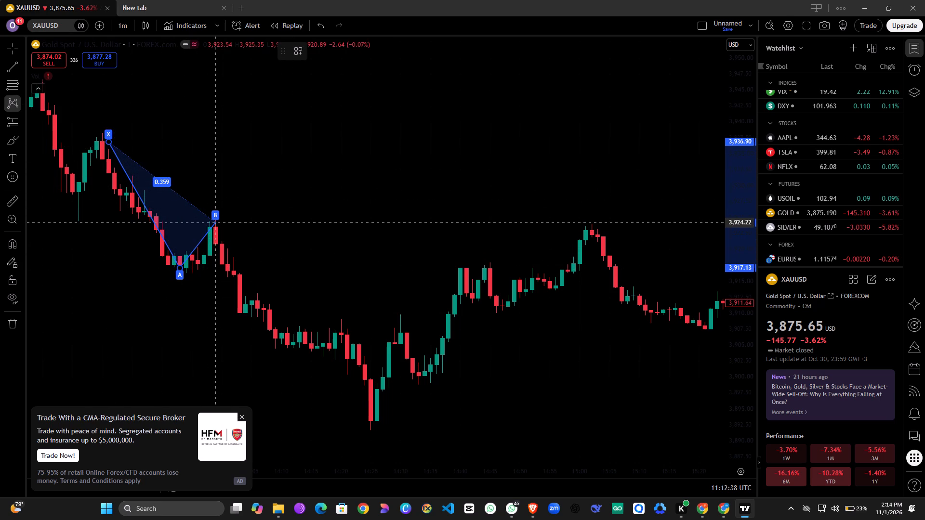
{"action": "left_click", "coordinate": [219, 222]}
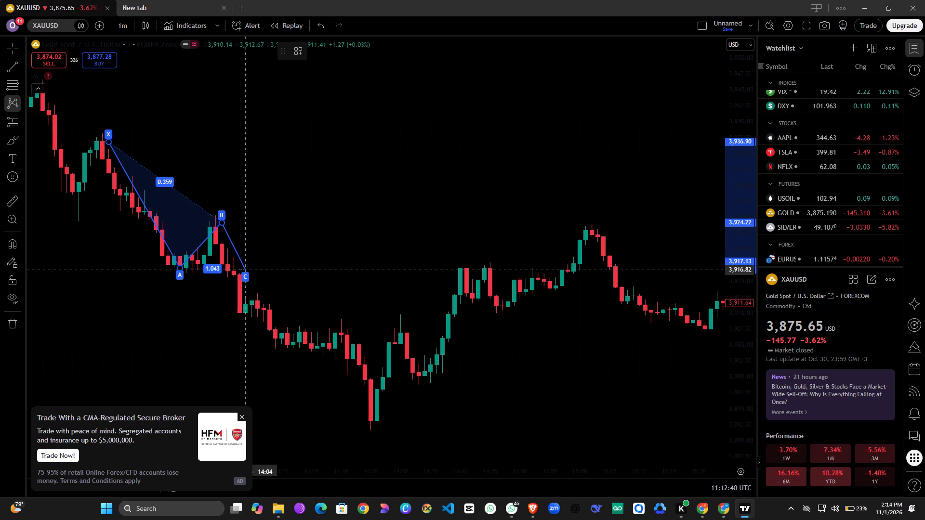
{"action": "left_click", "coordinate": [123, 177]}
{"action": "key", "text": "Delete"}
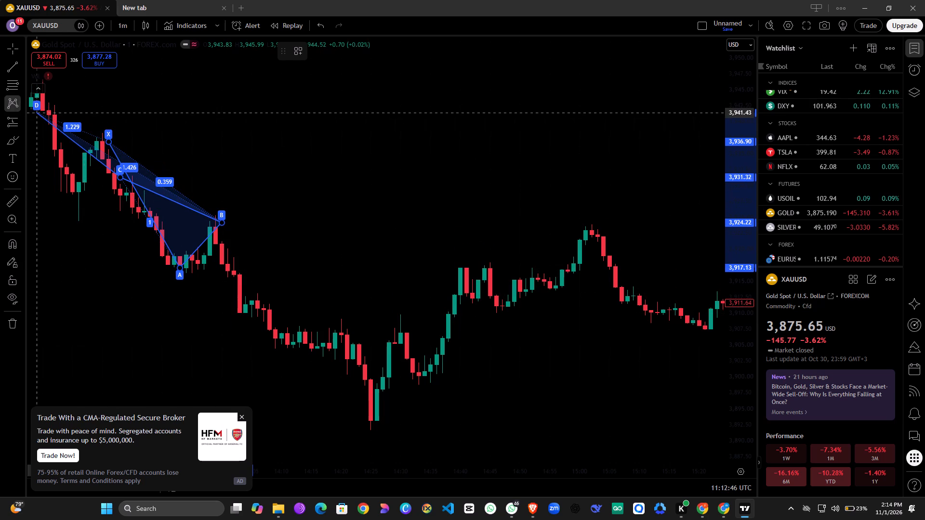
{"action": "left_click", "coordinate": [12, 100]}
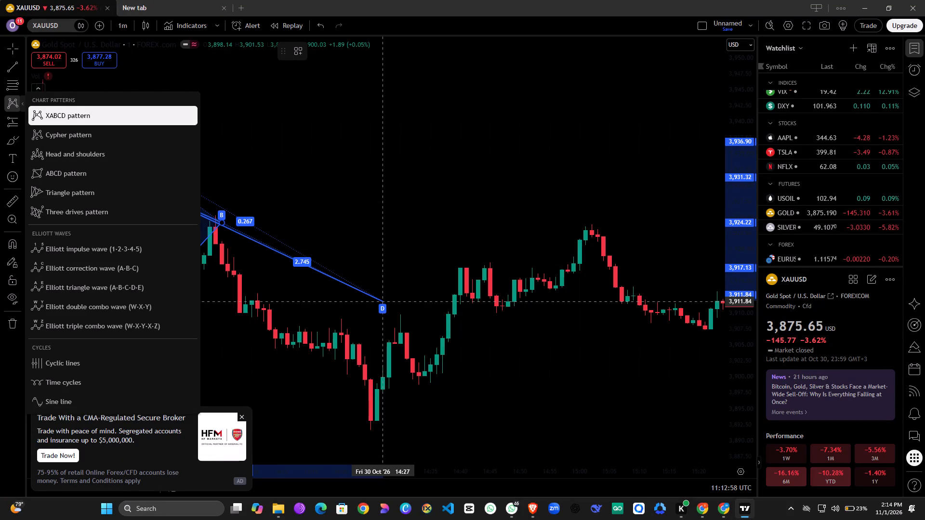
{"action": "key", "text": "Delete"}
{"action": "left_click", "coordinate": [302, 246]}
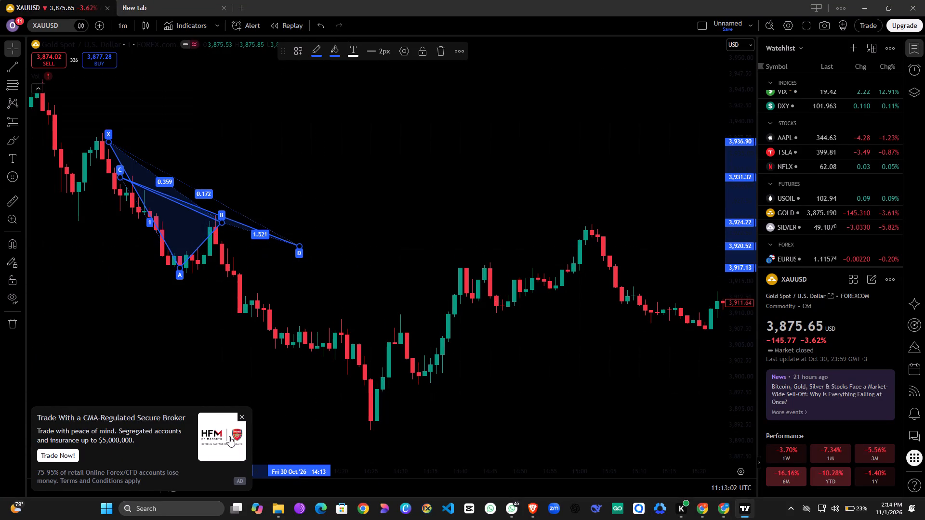
Close the broker advertisement covering the lower part of the chart.
{"action": "left_click", "coordinate": [243, 413]}
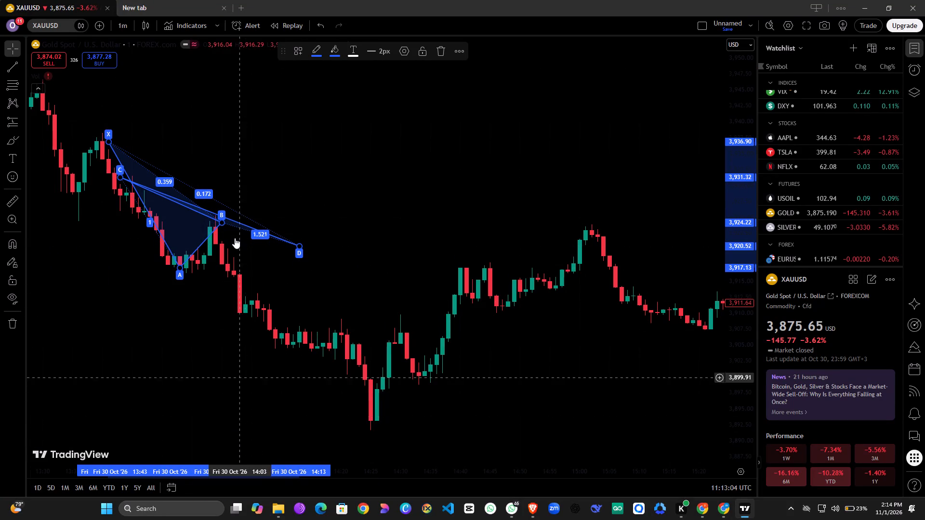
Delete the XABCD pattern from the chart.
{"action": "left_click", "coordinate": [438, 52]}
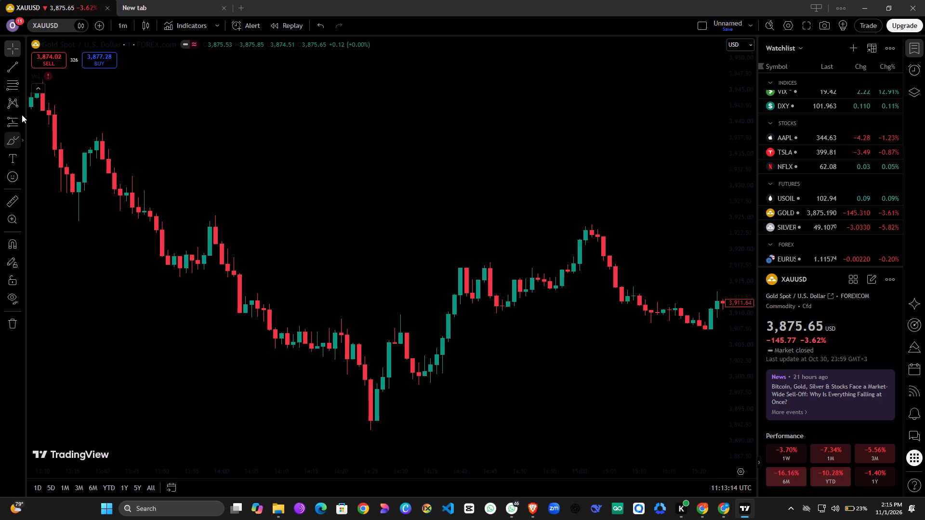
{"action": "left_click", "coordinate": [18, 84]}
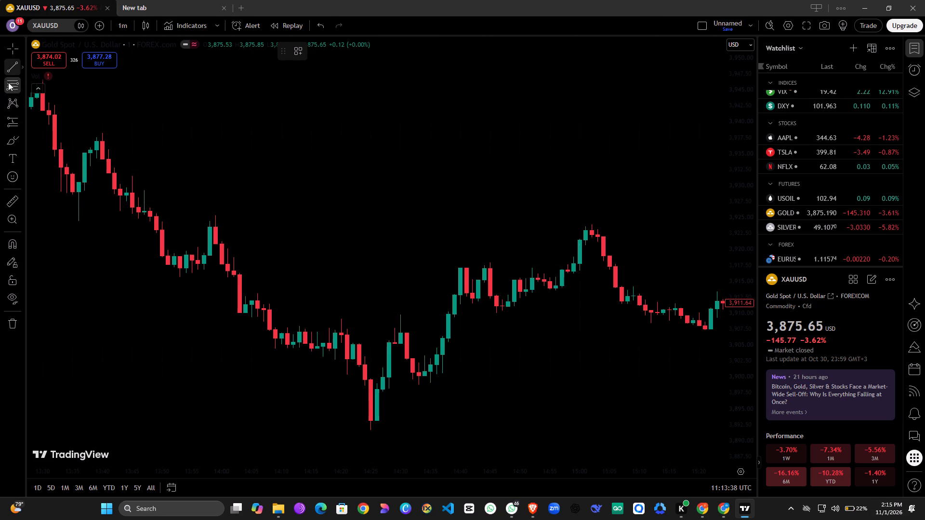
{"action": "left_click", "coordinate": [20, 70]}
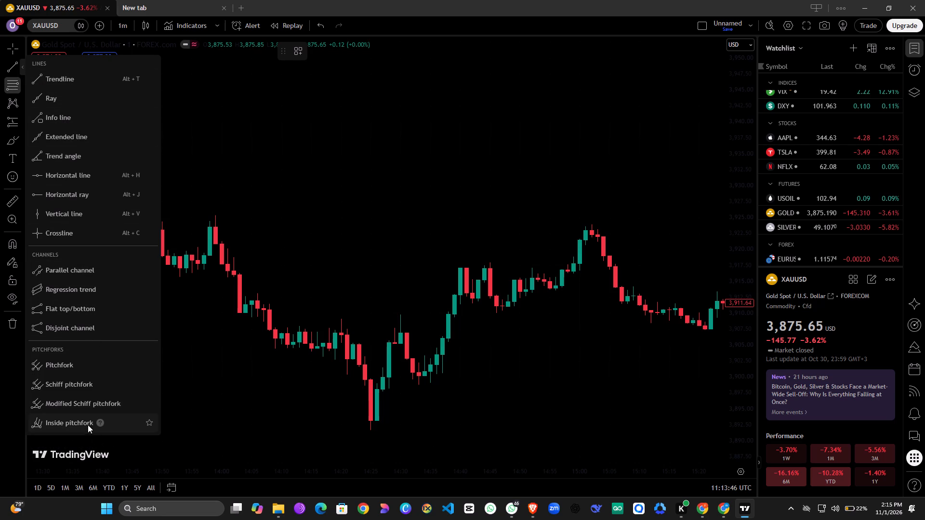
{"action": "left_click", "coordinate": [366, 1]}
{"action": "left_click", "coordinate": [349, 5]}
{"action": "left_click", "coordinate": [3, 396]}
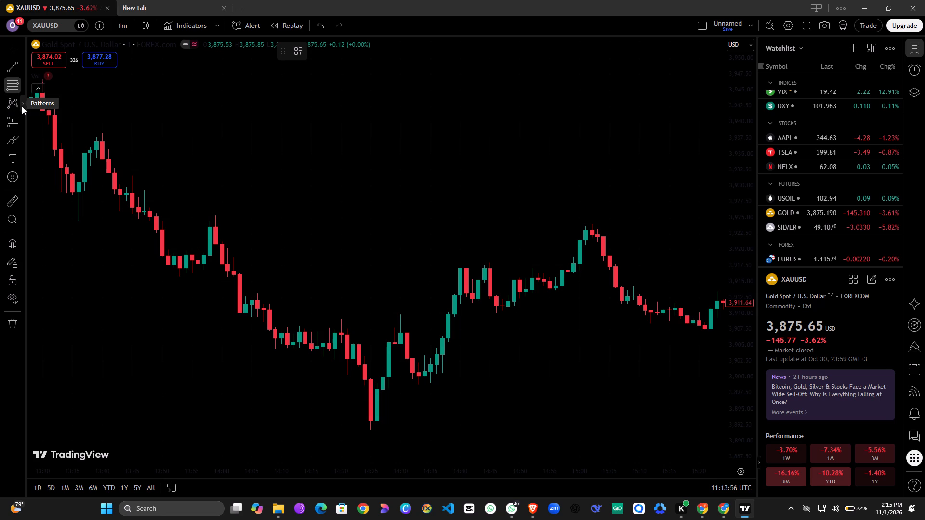
Draw an Elliott impulse wave (1-2-3-4-5) along the 13:41 to 14:24 decline, points (0) to (5) at about 3,938, 3,916, 3,925, 3,903, 3,910 and 3,891.
{"action": "left_click", "coordinate": [22, 103]}
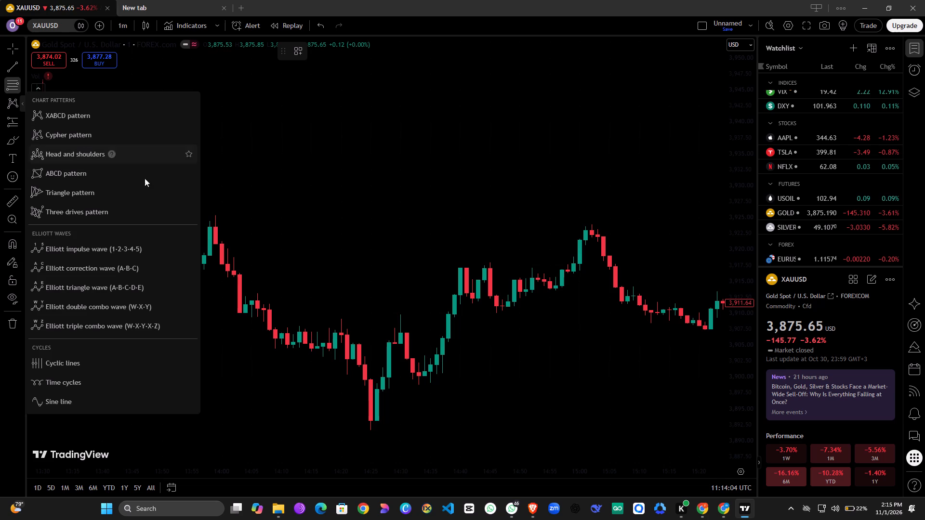
{"action": "scroll", "coordinate": [125, 316], "scroll_direction": "down", "scroll_amount": 1}
{"action": "left_click", "coordinate": [106, 256]}
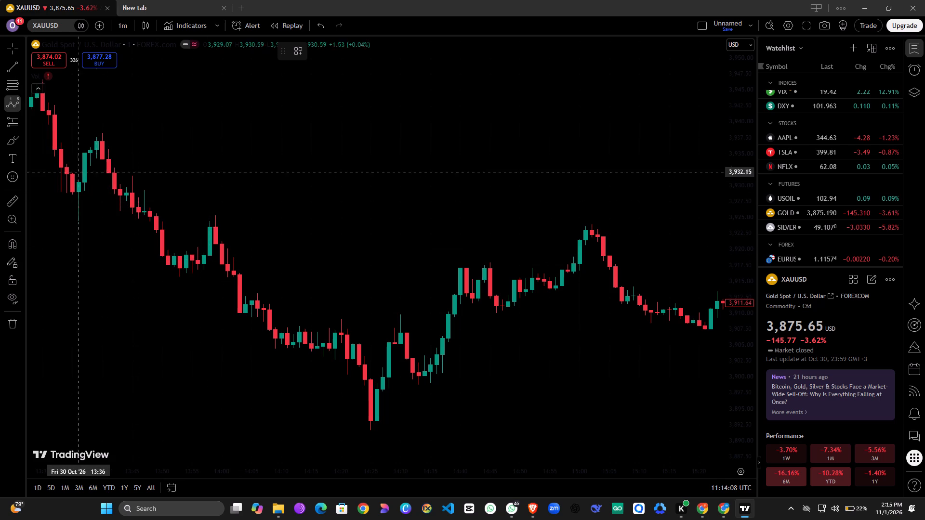
{"action": "left_click", "coordinate": [106, 131]}
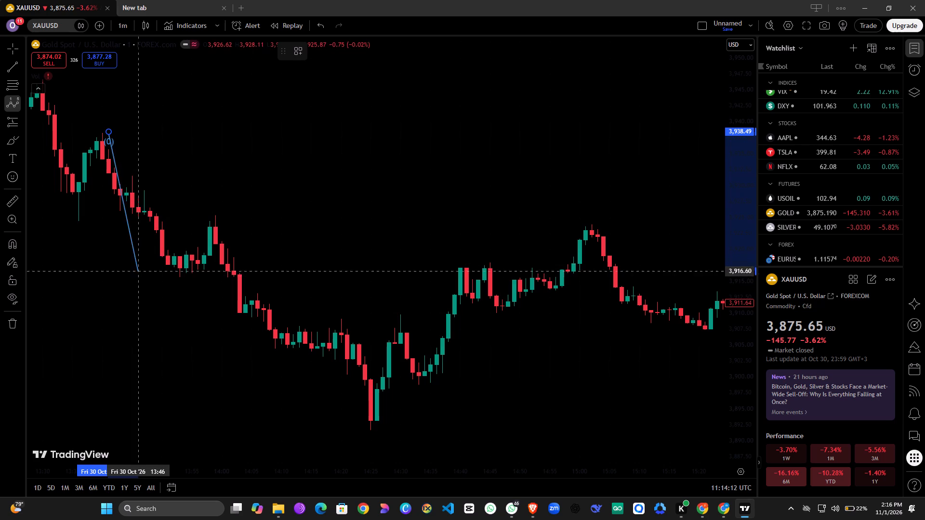
{"action": "left_click", "coordinate": [175, 276]}
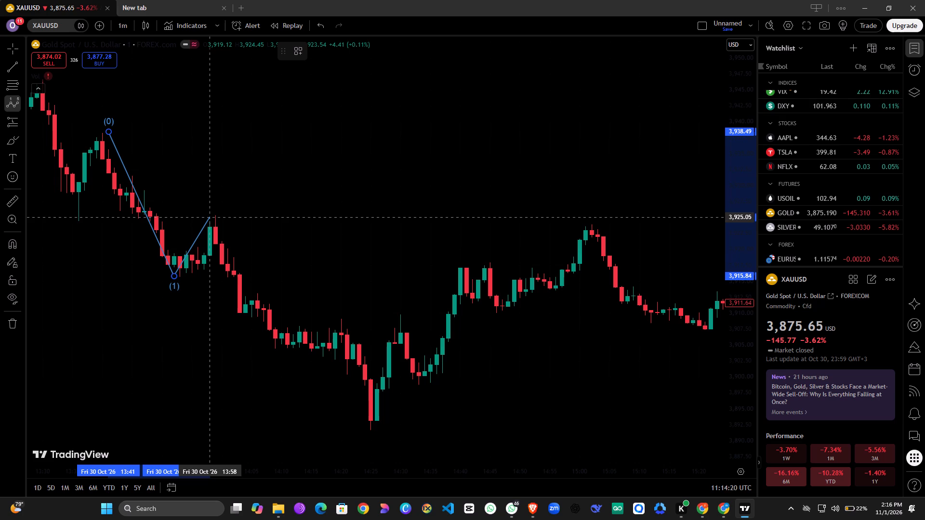
{"action": "left_click", "coordinate": [209, 217]}
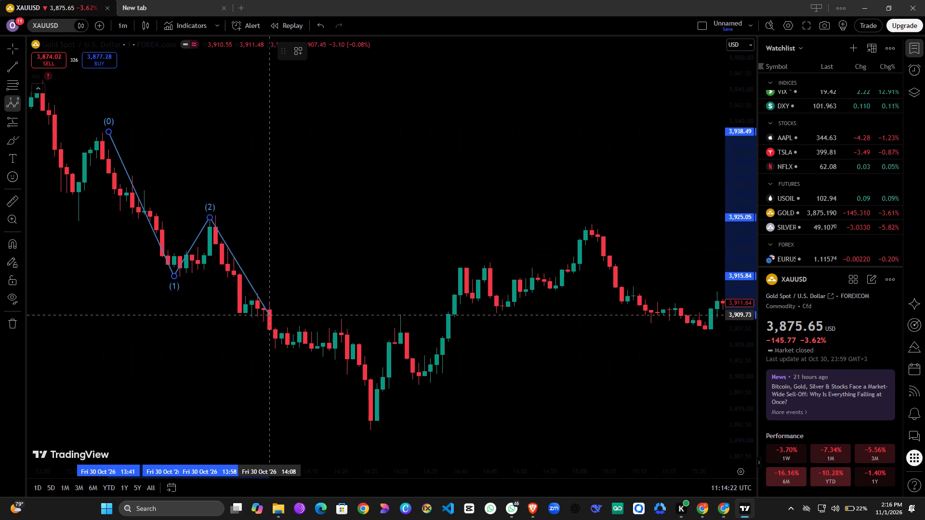
{"action": "left_click", "coordinate": [268, 355]}
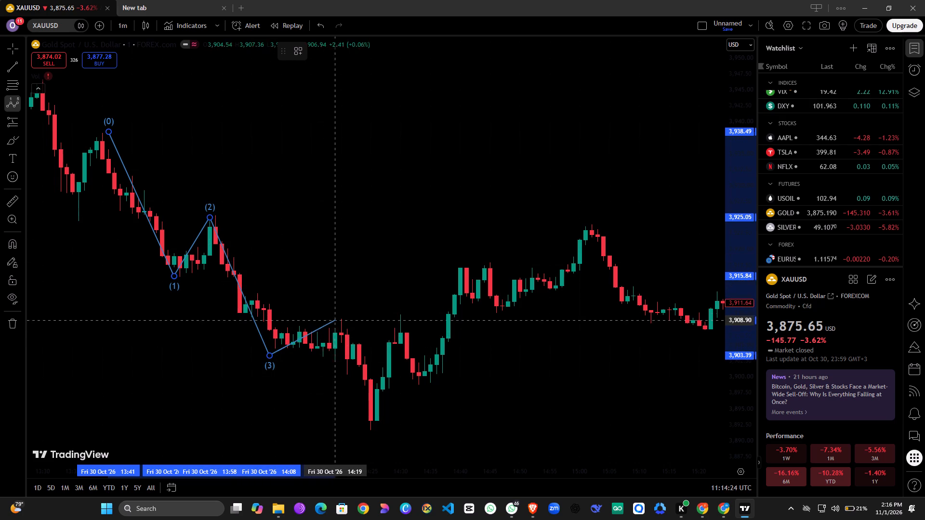
{"action": "left_click", "coordinate": [342, 312]}
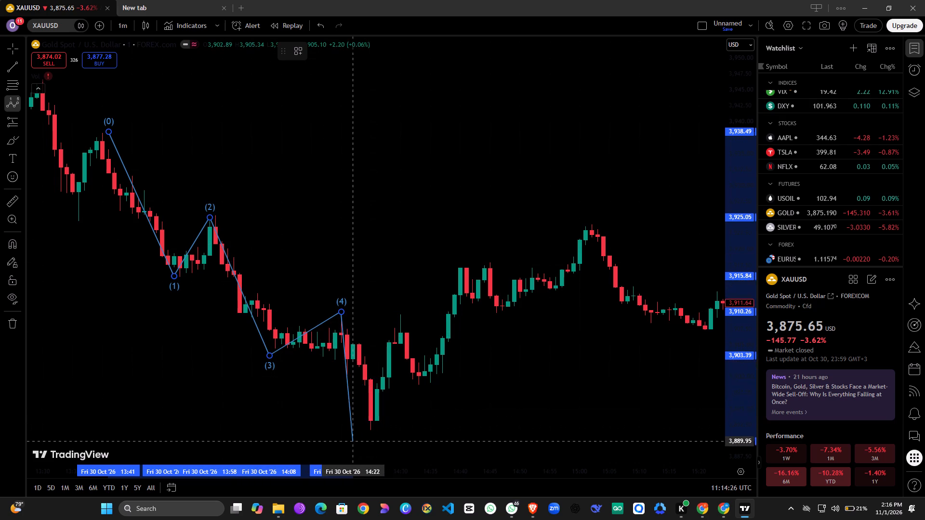
{"action": "left_click", "coordinate": [364, 436]}
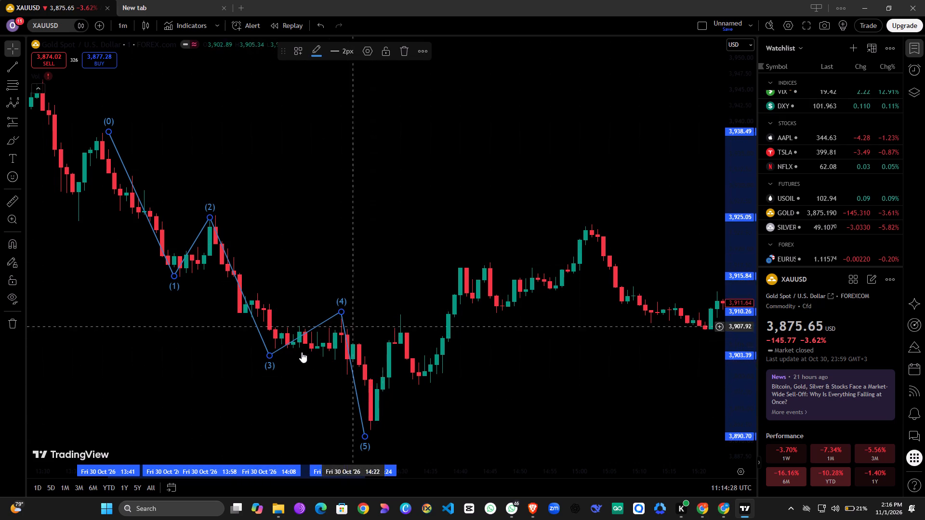
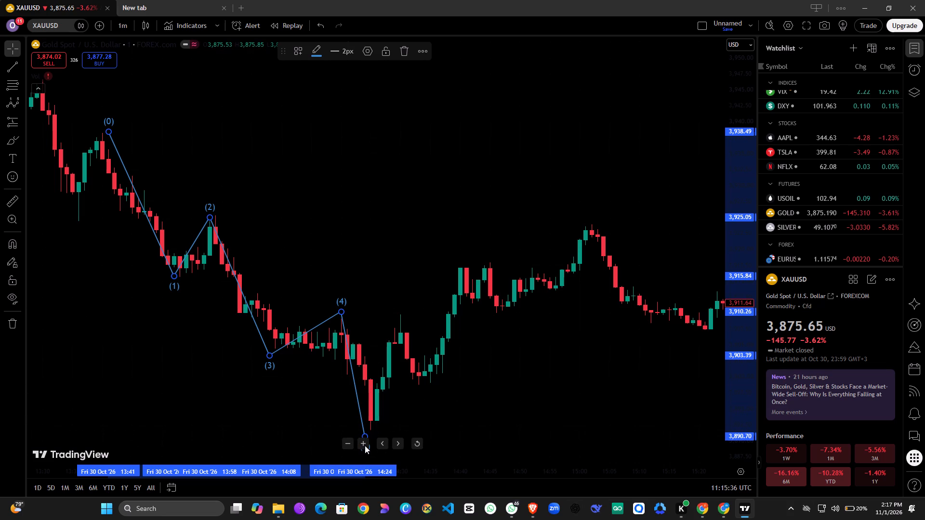
Move point (5) of the Elliott impulse wave up to about 3,891.69 at 14:24, close to the candle low.
{"action": "left_click", "coordinate": [362, 444]}
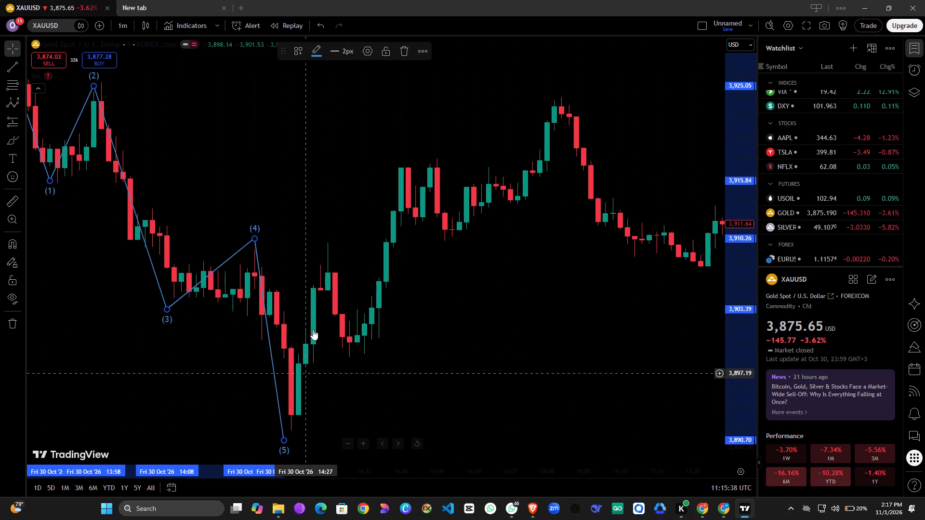
{"action": "left_click", "coordinate": [321, 242]}
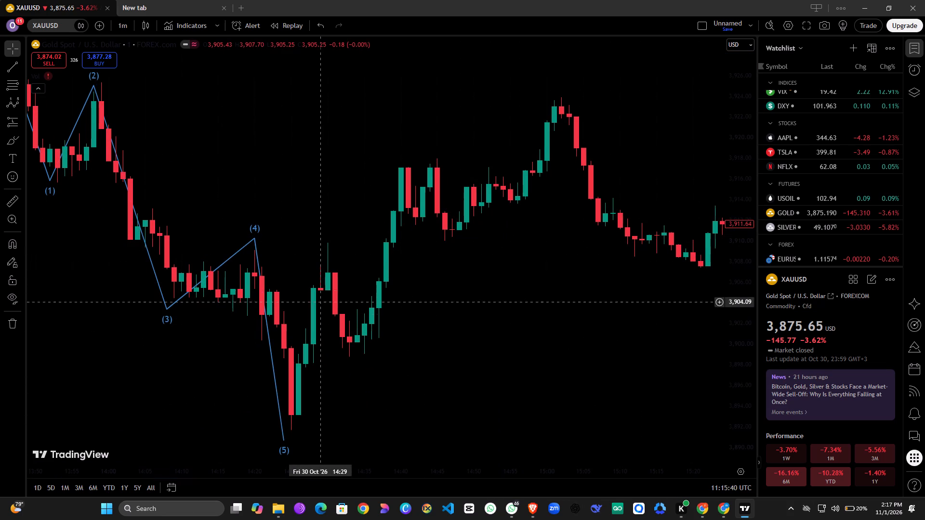
{"action": "left_click", "coordinate": [284, 440]}
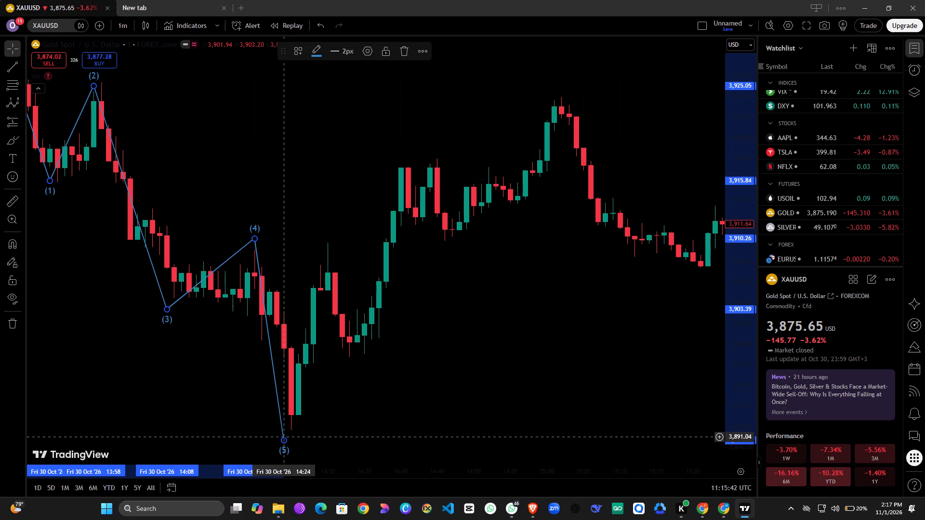
{"action": "left_click_drag", "start_coordinate": [282, 441], "coordinate": [281, 420]}
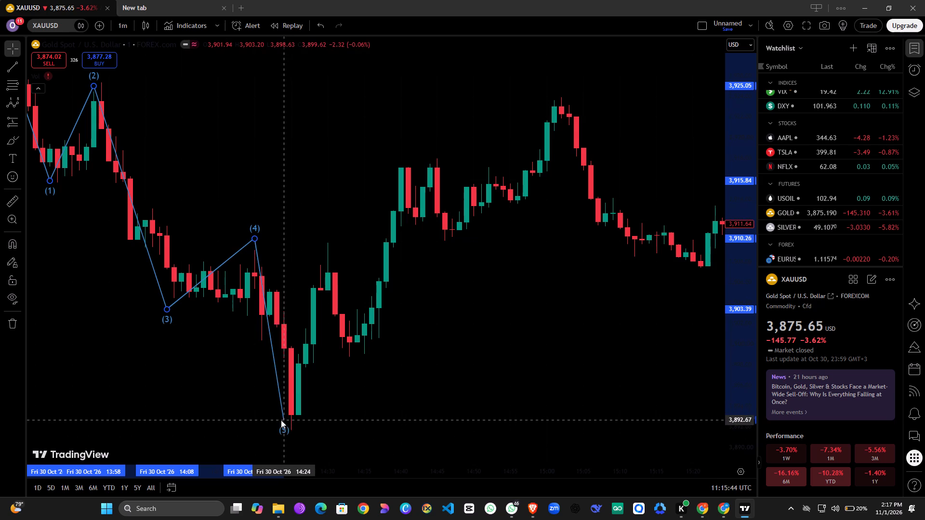
{"action": "left_click_drag", "start_coordinate": [281, 420], "coordinate": [282, 430]}
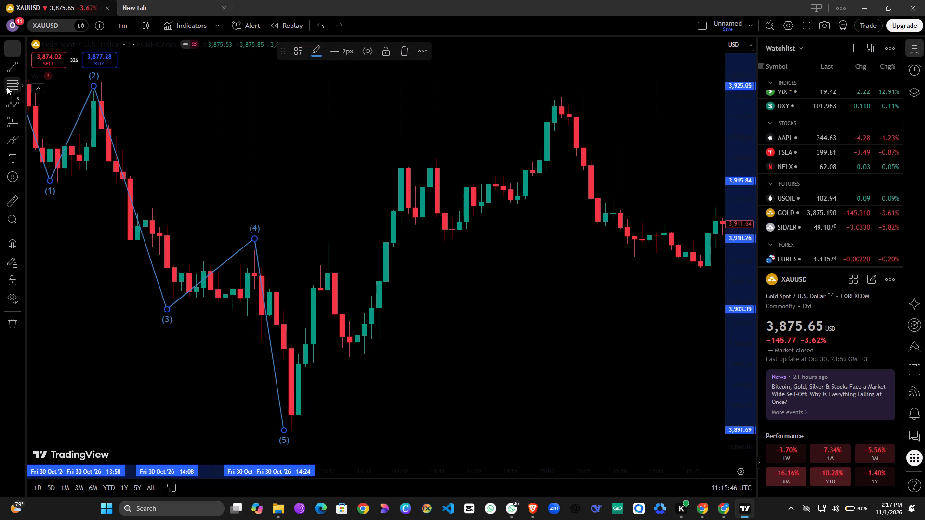
View the help article on the Elliott impulse wave (1-2-3-4-5) tool and close it.
{"action": "left_click", "coordinate": [20, 102]}
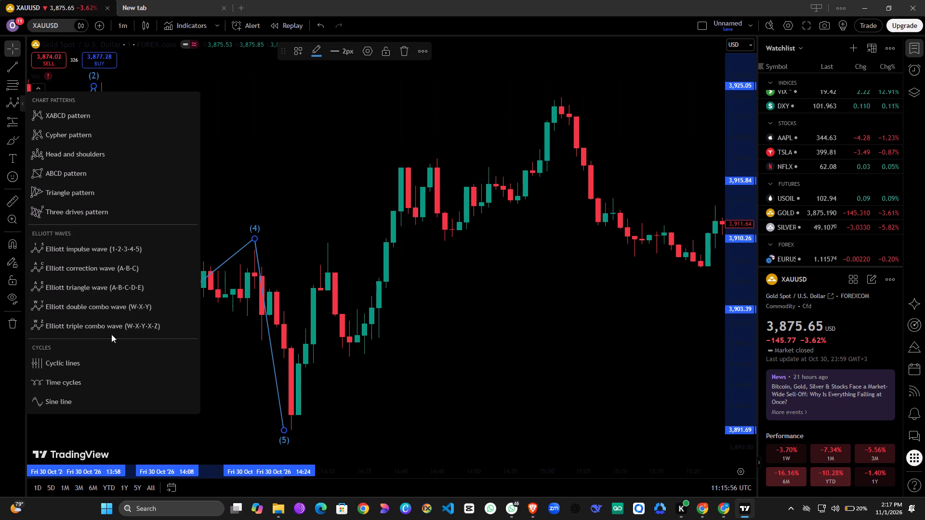
{"action": "left_click", "coordinate": [150, 247]}
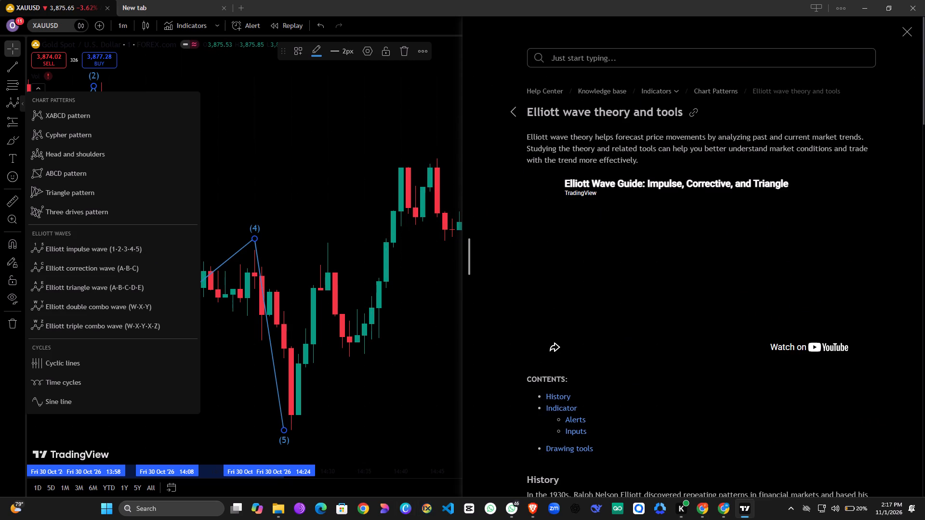
{"action": "left_click", "coordinate": [902, 33]}
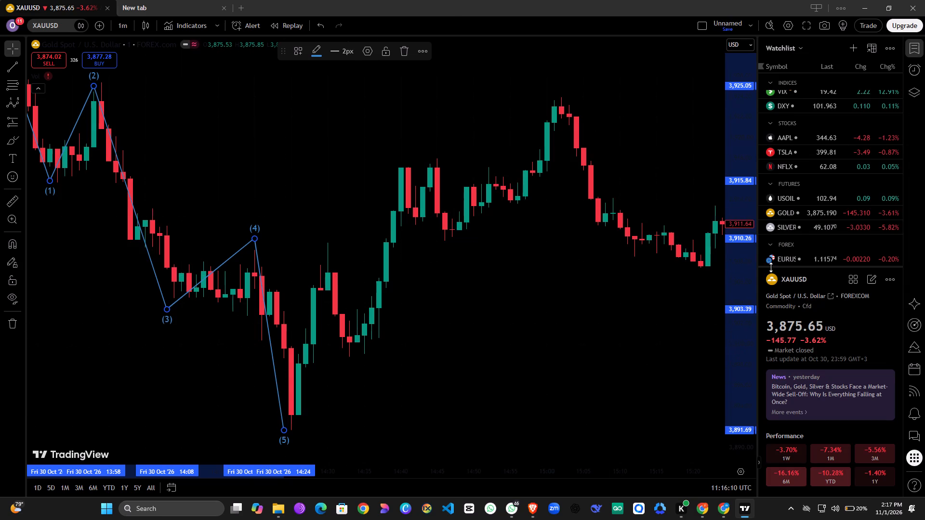
Draw a nearly horizontal trend line through wave point (3), from about 3,903.23 at 12:39 to about 3,905.08 at 15:32.
{"action": "scroll", "coordinate": [314, 218], "scroll_direction": "down", "scroll_amount": 3}
{"action": "scroll", "coordinate": [365, 207], "scroll_direction": "down", "scroll_amount": 3}
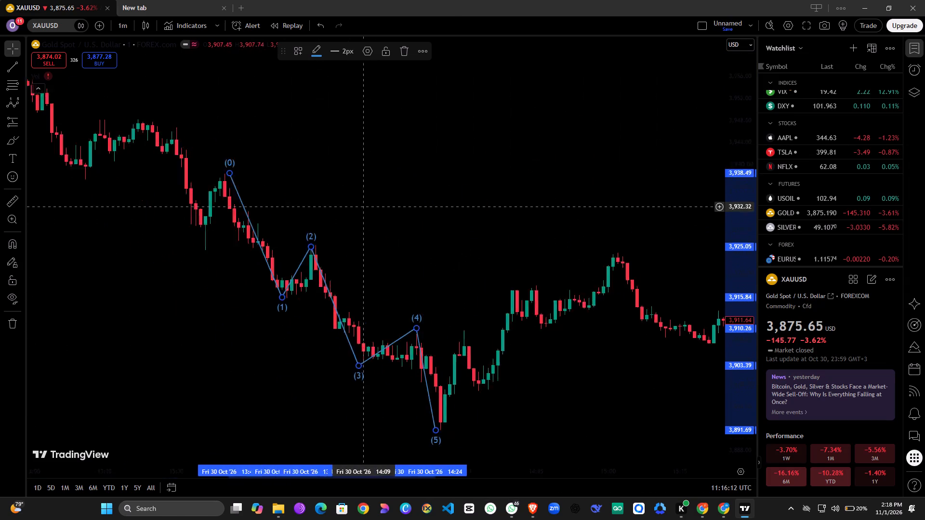
{"action": "scroll", "coordinate": [422, 242], "scroll_direction": "down", "scroll_amount": 2}
{"action": "scroll", "coordinate": [609, 292], "scroll_direction": "down", "scroll_amount": 5}
{"action": "left_click_drag", "start_coordinate": [609, 274], "coordinate": [383, 294]}
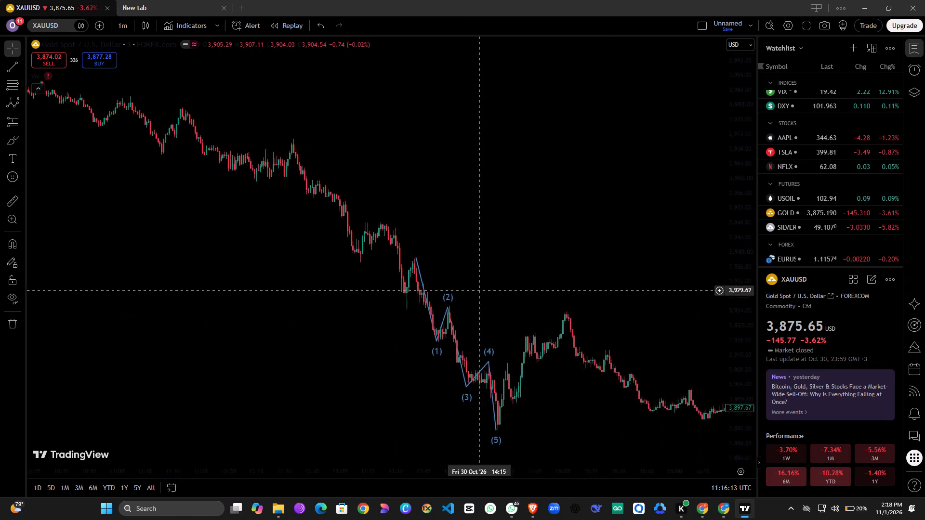
{"action": "left_click_drag", "start_coordinate": [383, 294], "coordinate": [385, 284]}
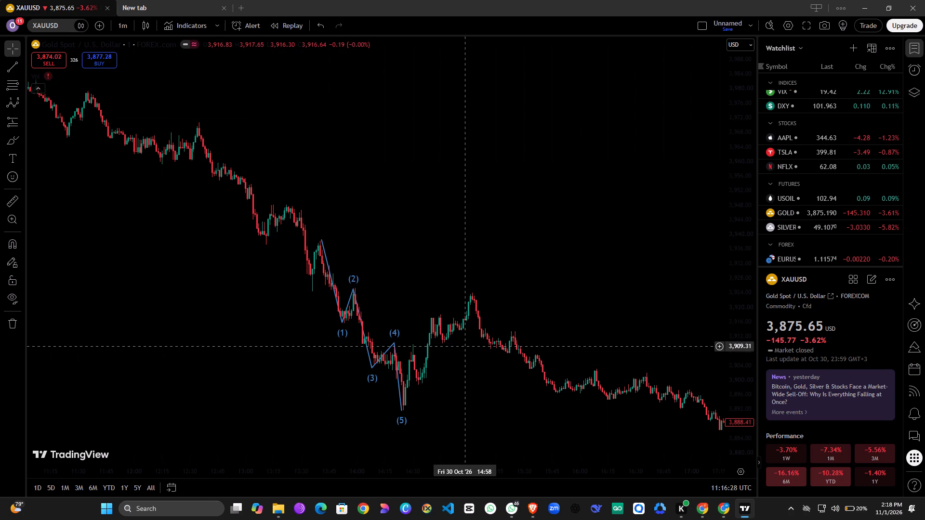
{"action": "left_click", "coordinate": [15, 68]}
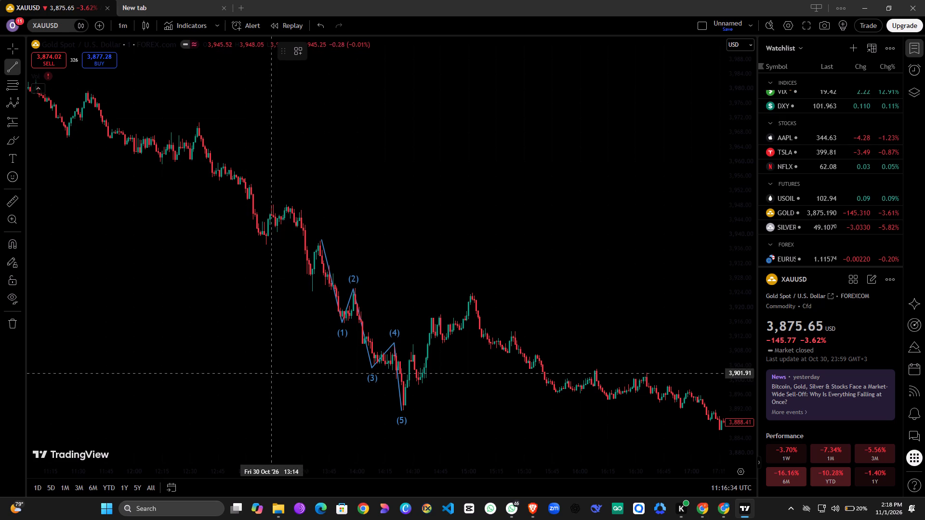
{"action": "left_click_drag", "start_coordinate": [207, 368], "coordinate": [492, 366]}
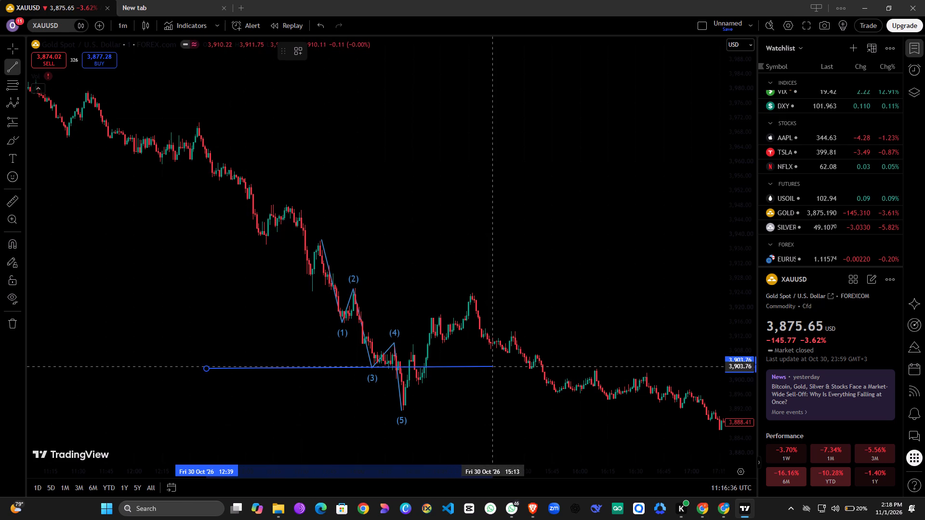
{"action": "left_click_drag", "start_coordinate": [492, 366], "coordinate": [529, 363]}
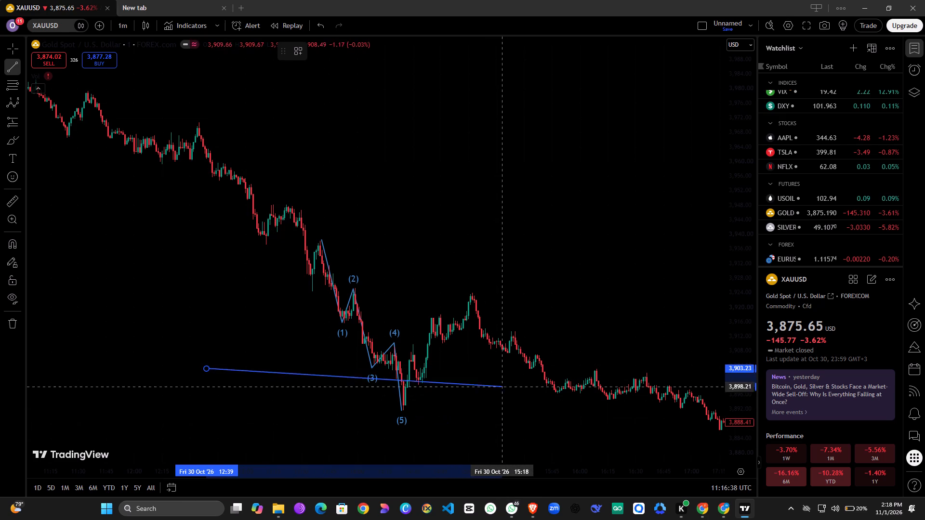
{"action": "left_click", "coordinate": [528, 362]}
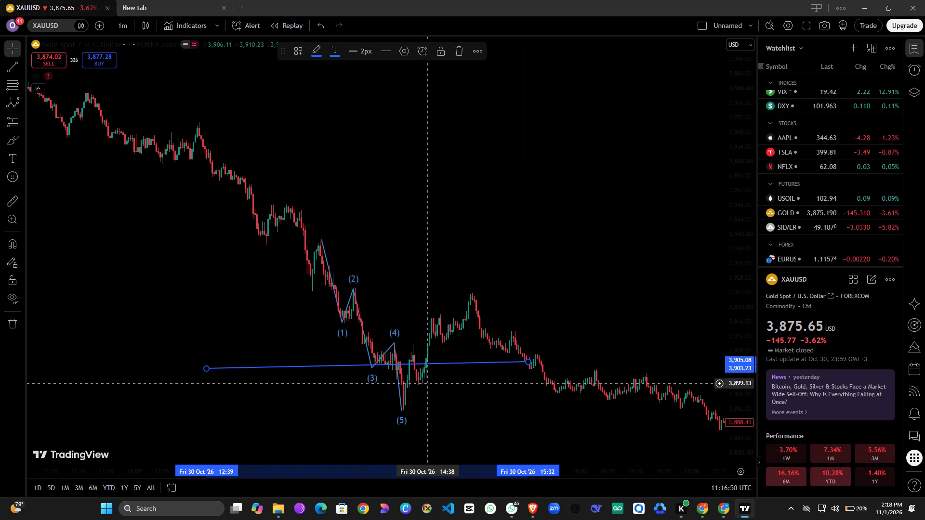
Adjust the trend line's ends to about 3,903.36 at 12:38 and about 3,904.28 at 16:34, extending it across the later candles.
{"action": "left_click", "coordinate": [206, 370]}
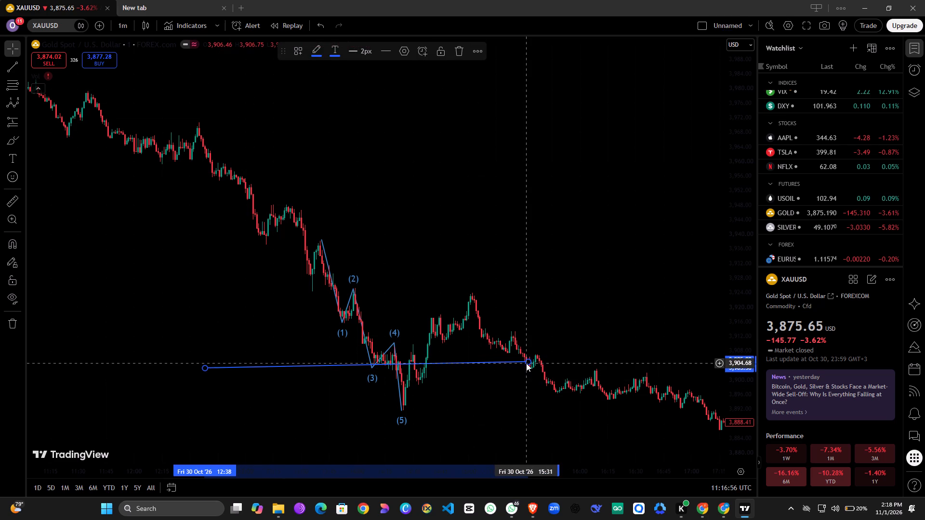
{"action": "left_click_drag", "start_coordinate": [526, 362], "coordinate": [541, 370]}
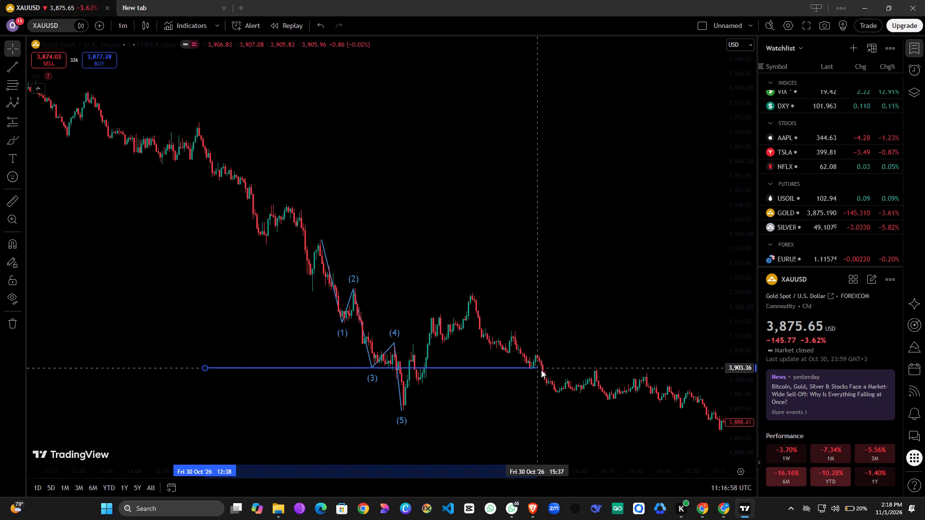
{"action": "left_click_drag", "start_coordinate": [541, 370], "coordinate": [644, 364]}
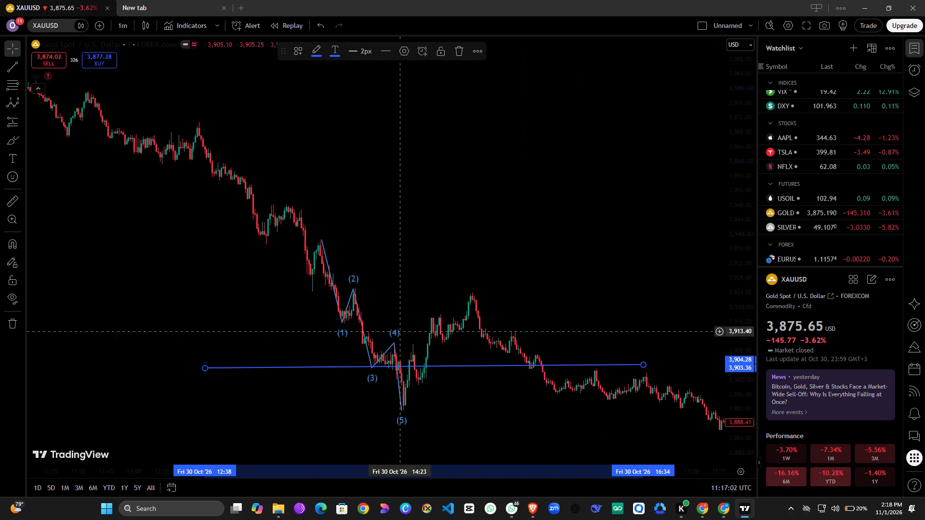
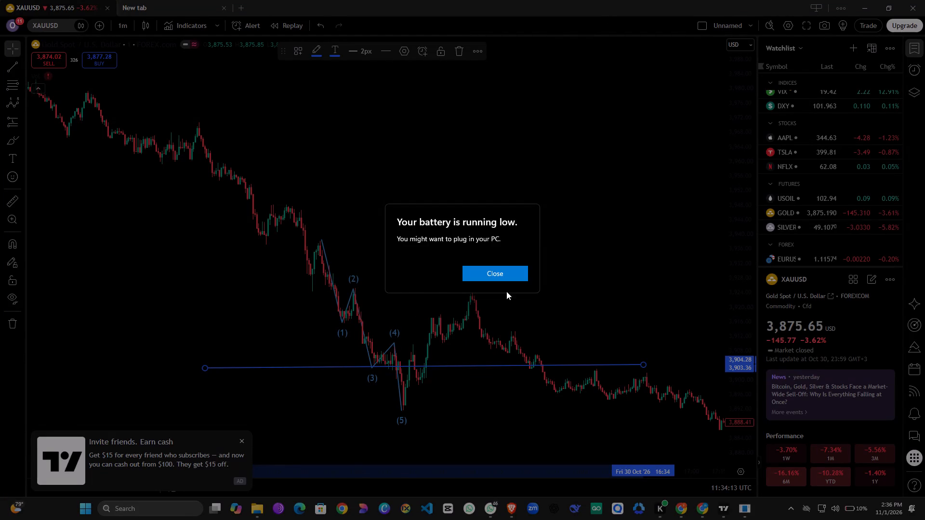
Dismiss the low-battery notice covering the chart.
{"action": "left_click", "coordinate": [506, 278]}
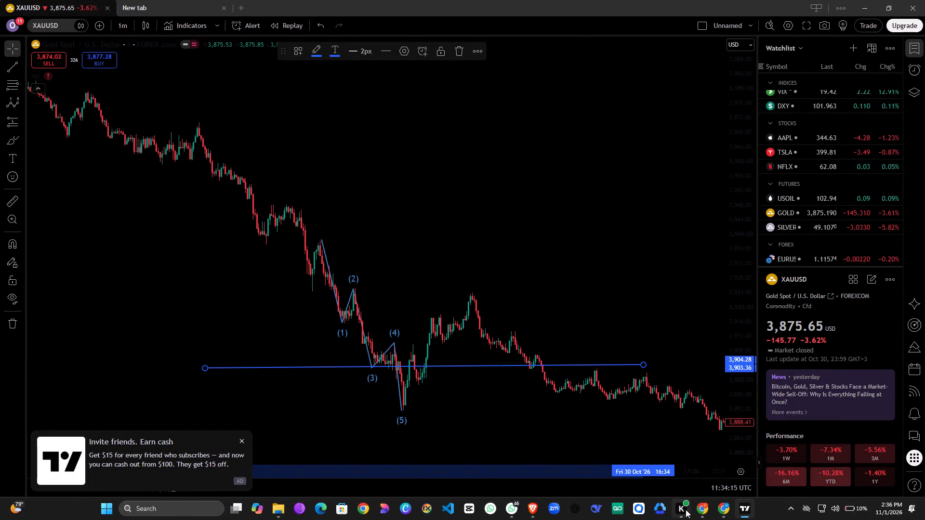